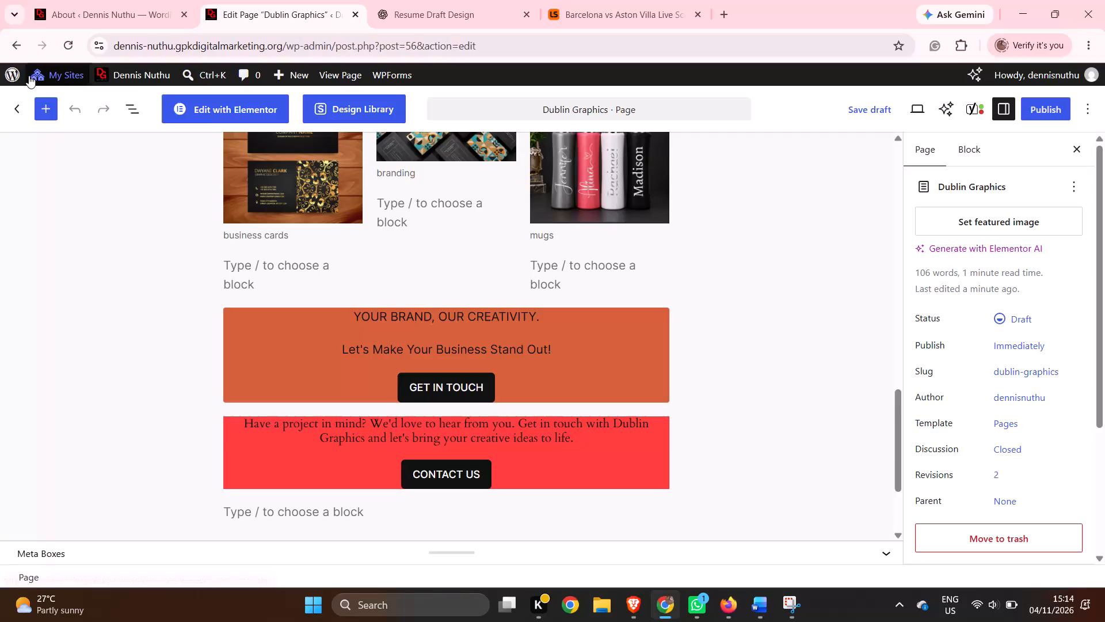
{"action": "left_click", "coordinate": [6, 74]}
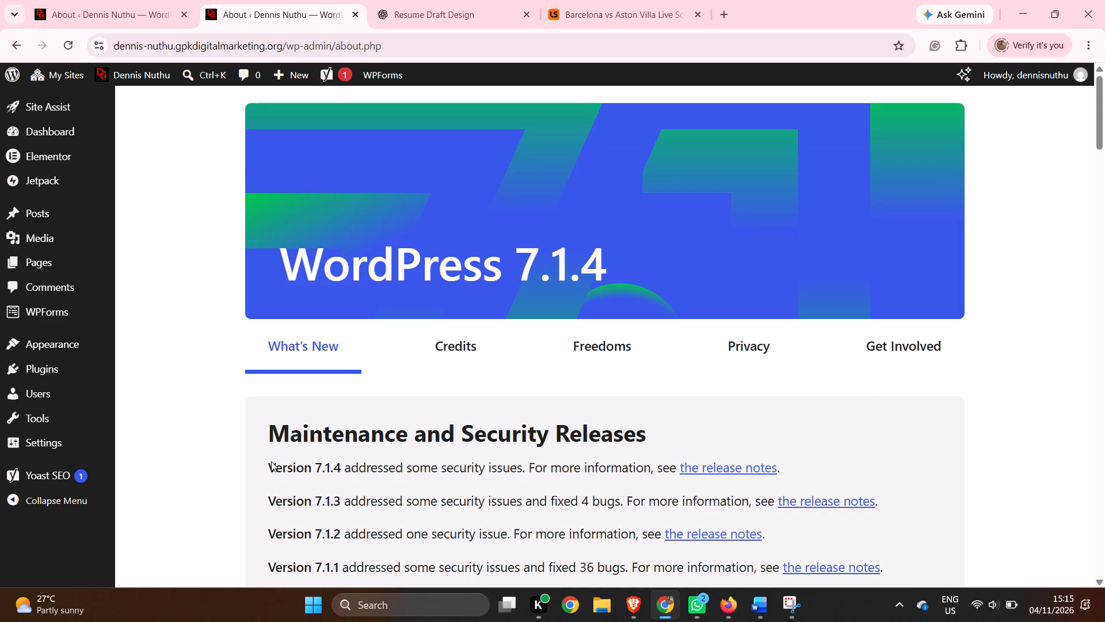
{"action": "scroll", "coordinate": [1104, 459], "scroll_direction": "up", "scroll_amount": 1}
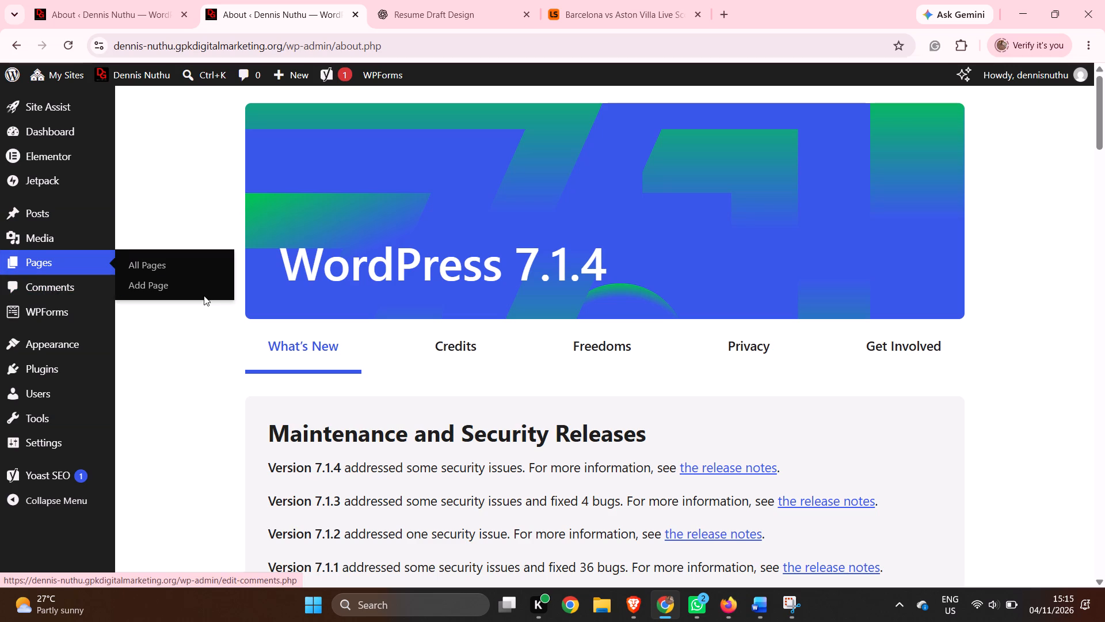
{"action": "left_click", "coordinate": [158, 263]}
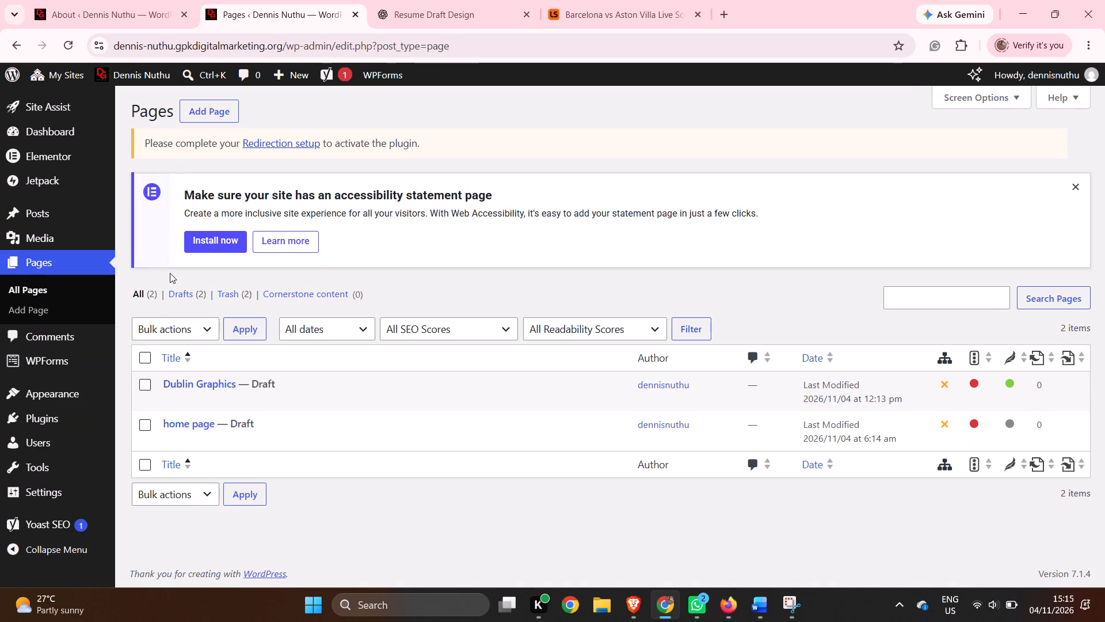
{"action": "left_click", "coordinate": [197, 111]}
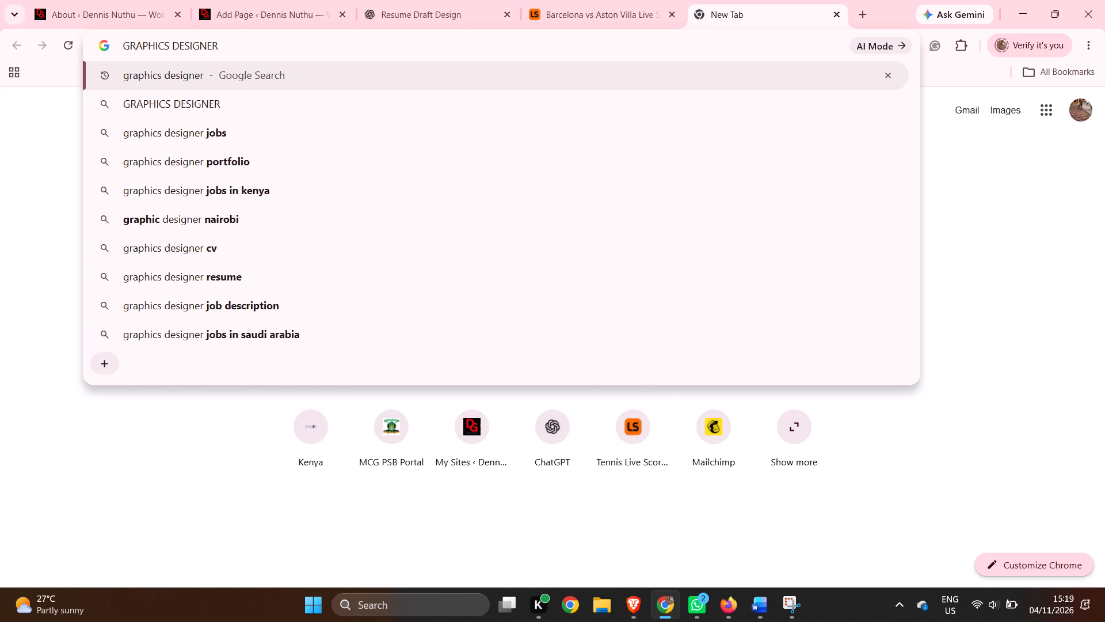
{"action": "key", "text": "Return"}
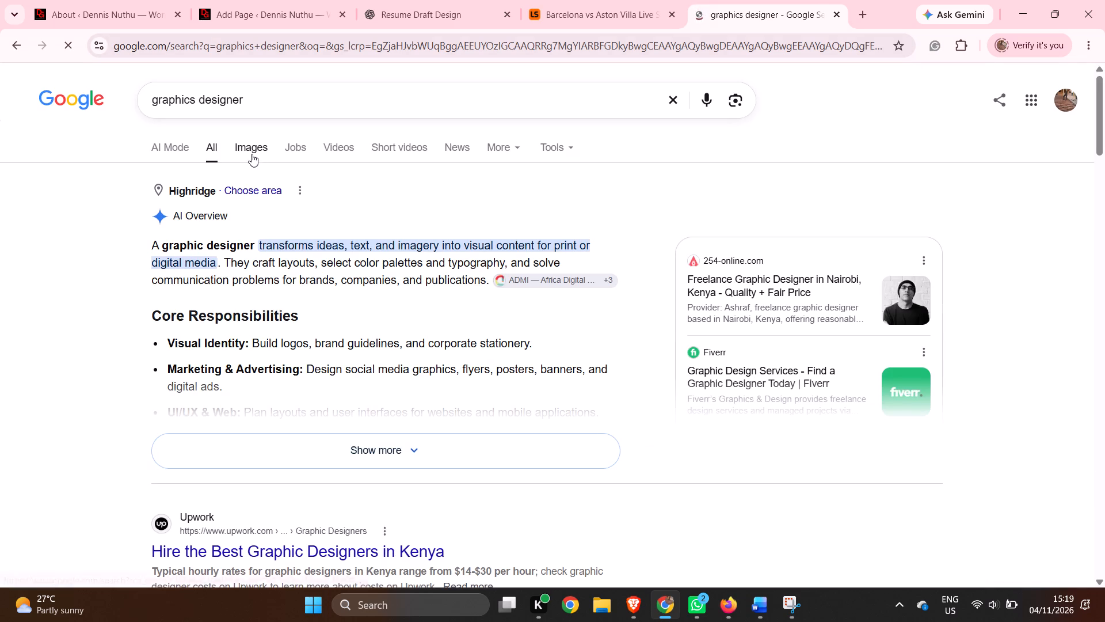
{"action": "left_click_drag", "start_coordinate": [252, 147], "coordinate": [258, 137]}
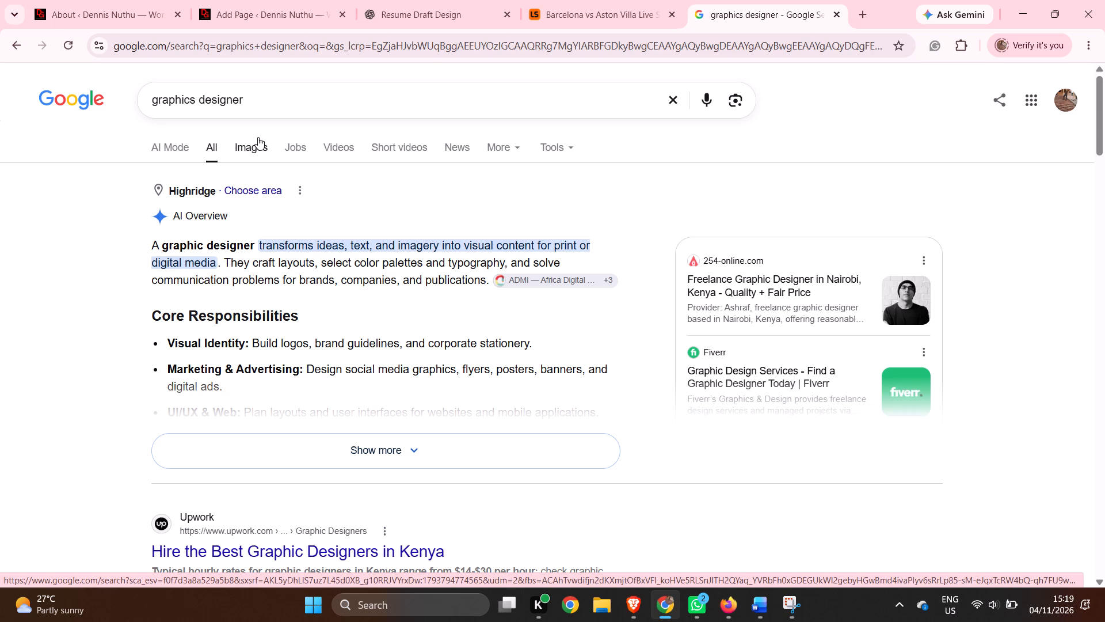
{"action": "left_click", "coordinate": [257, 145]}
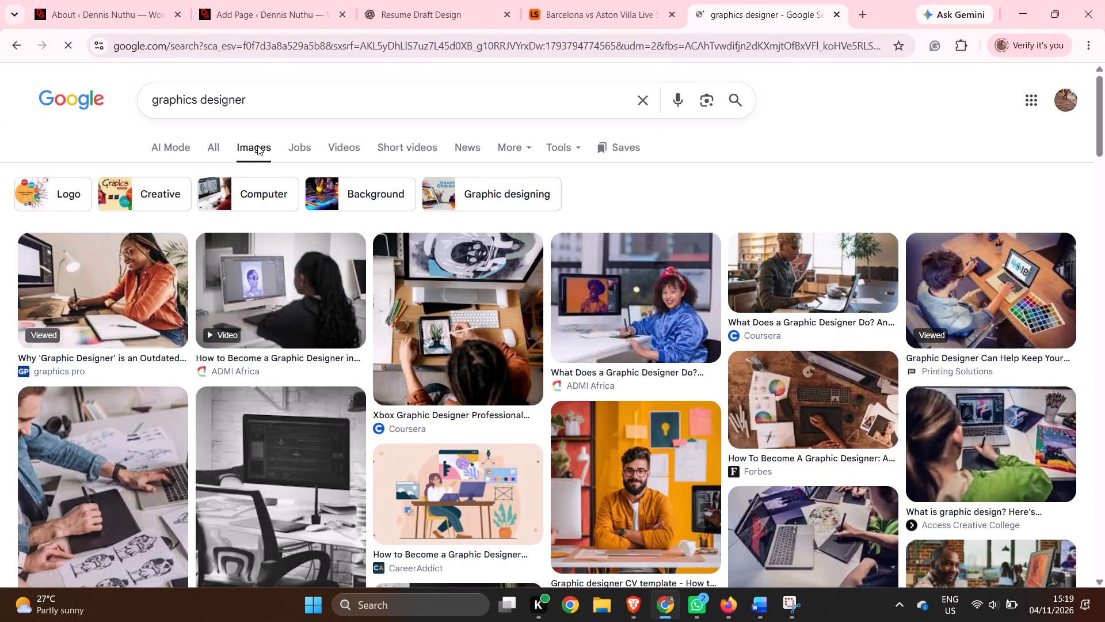
Browse the image results and open the RM SkyTech picture of a designer working at a computer in a larger preview.
{"action": "scroll", "coordinate": [447, 430], "scroll_direction": "down", "scroll_amount": 2}
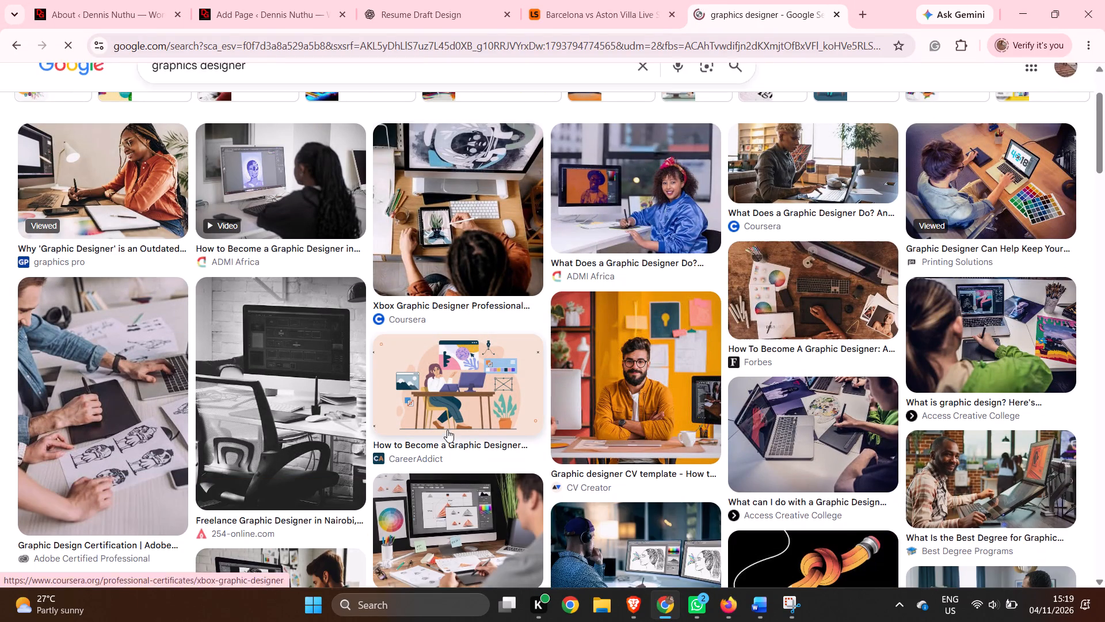
{"action": "scroll", "coordinate": [447, 430], "scroll_direction": "down", "scroll_amount": 2}
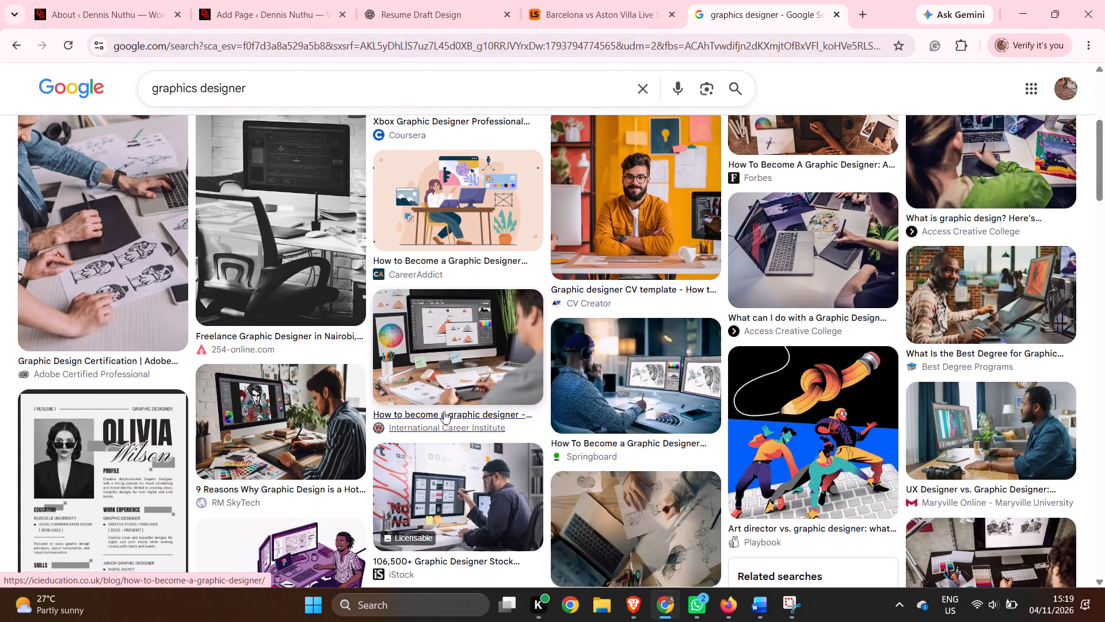
{"action": "scroll", "coordinate": [717, 417], "scroll_direction": "down", "scroll_amount": 1}
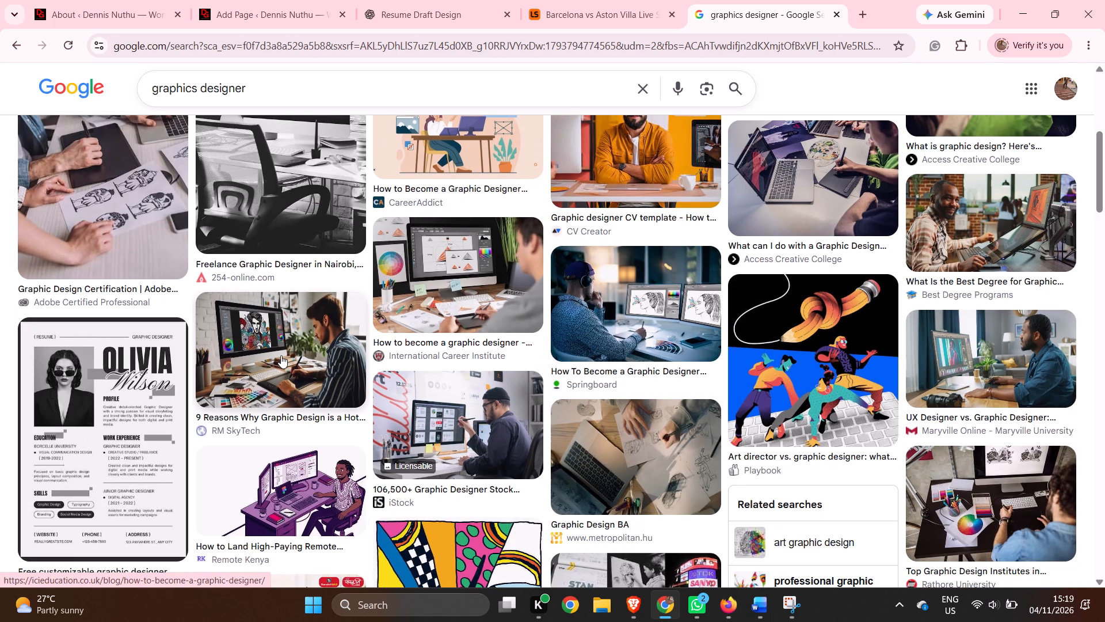
{"action": "left_click", "coordinate": [281, 355]}
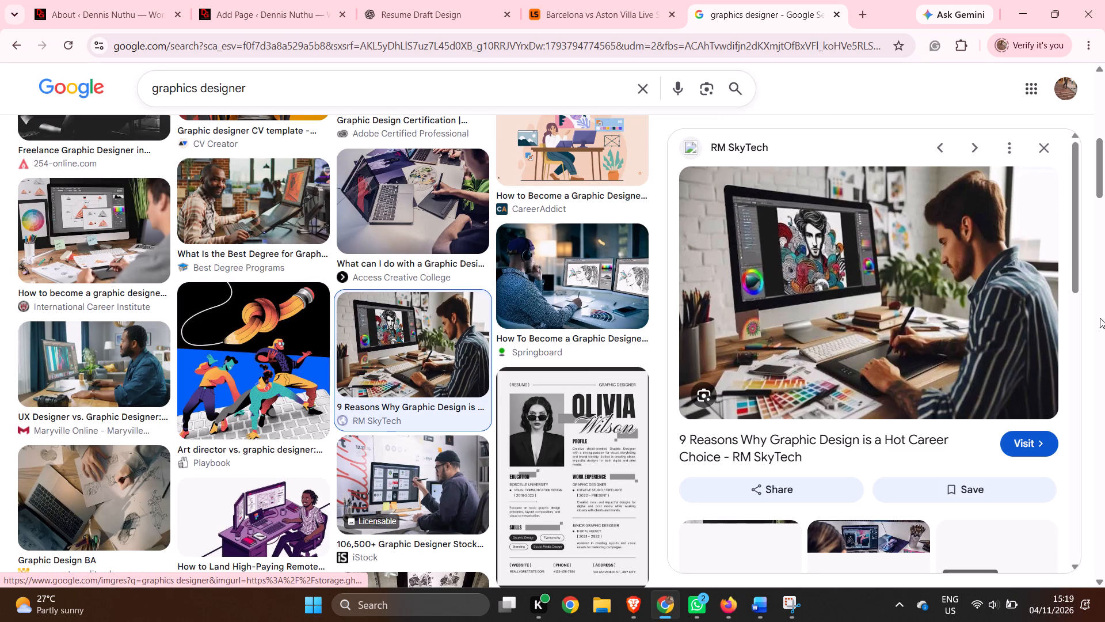
Look through the related images beneath the RM SkyTech preview for alternative graphic designer pictures.
{"action": "scroll", "coordinate": [967, 329], "scroll_direction": "down", "scroll_amount": 3}
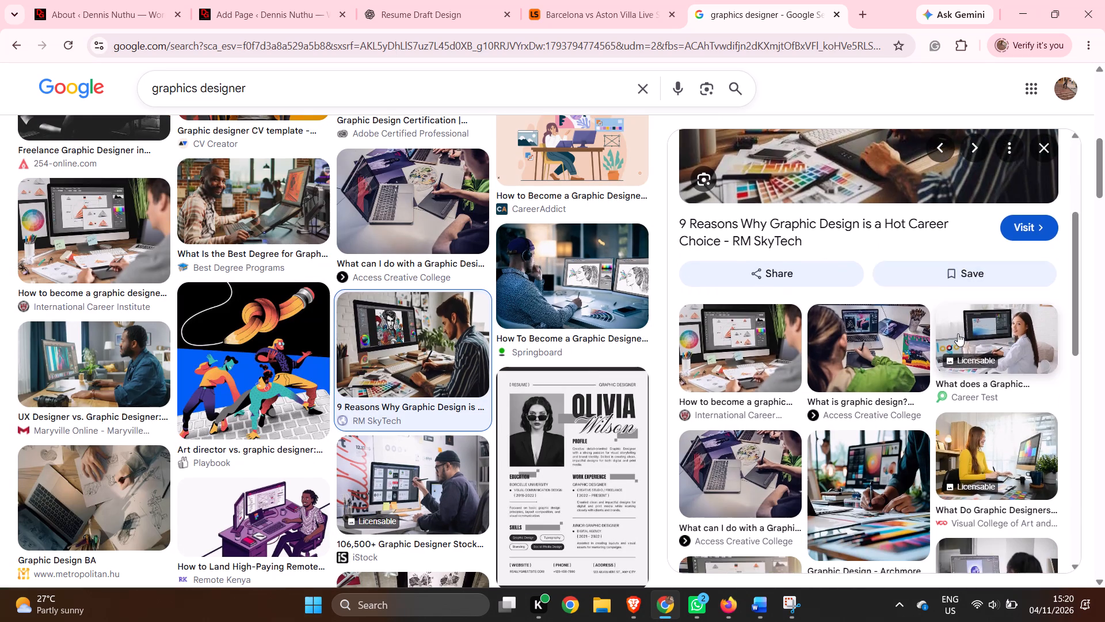
{"action": "scroll", "coordinate": [958, 333], "scroll_direction": "down", "scroll_amount": 3}
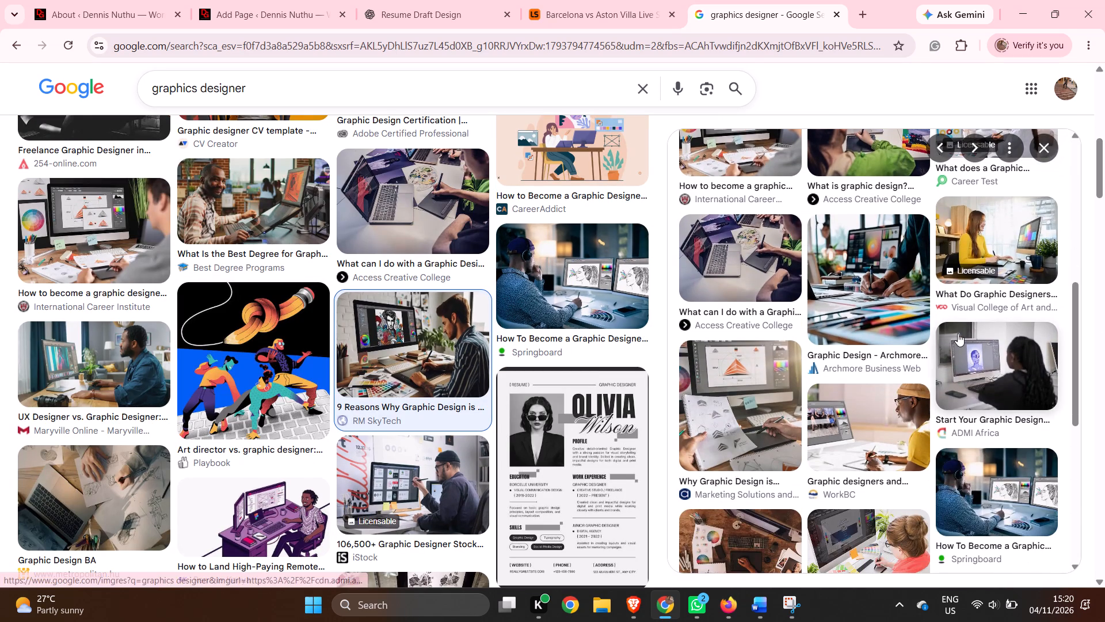
{"action": "scroll", "coordinate": [958, 333], "scroll_direction": "down", "scroll_amount": 3}
{"action": "scroll", "coordinate": [958, 333], "scroll_direction": "up", "scroll_amount": 6}
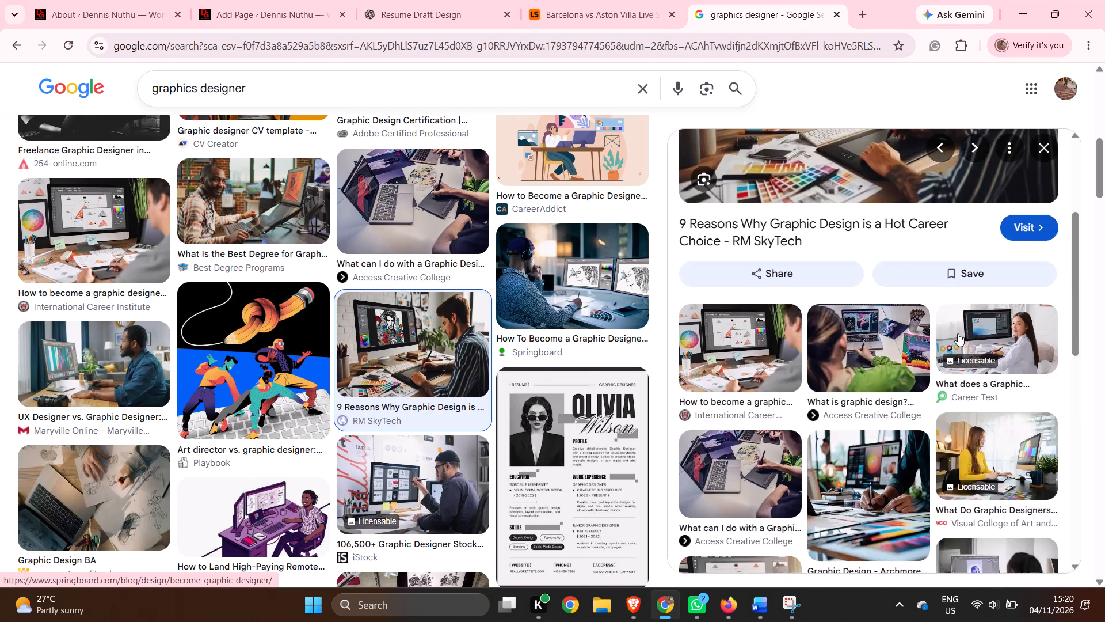
{"action": "scroll", "coordinate": [958, 333], "scroll_direction": "up", "scroll_amount": 3}
{"action": "scroll", "coordinate": [896, 335], "scroll_direction": "down", "scroll_amount": 2}
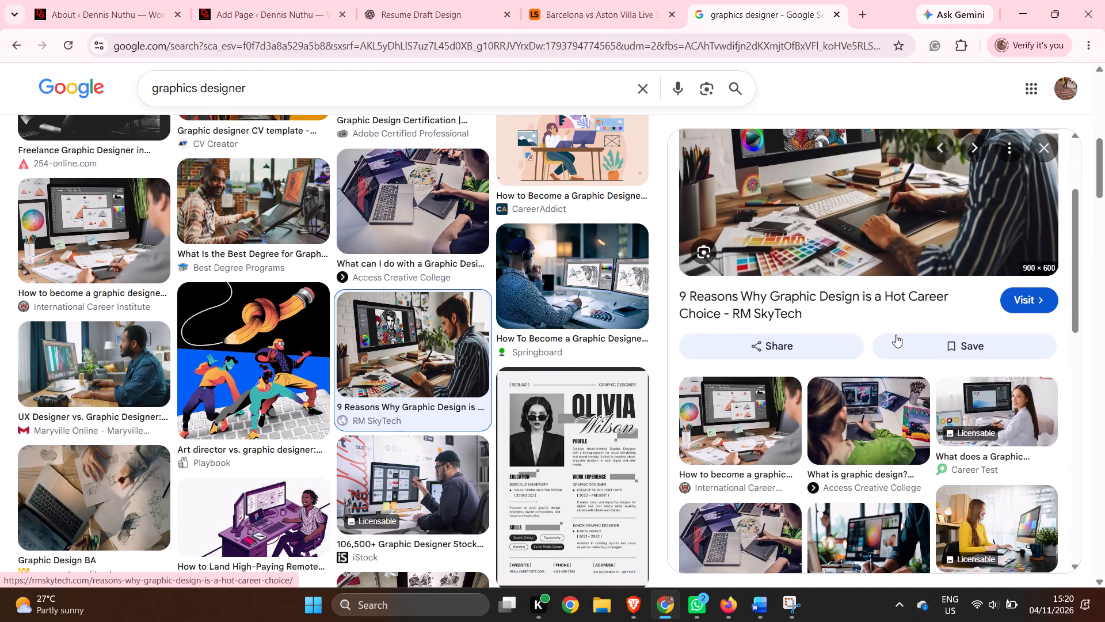
{"action": "scroll", "coordinate": [909, 324], "scroll_direction": "up", "scroll_amount": 2}
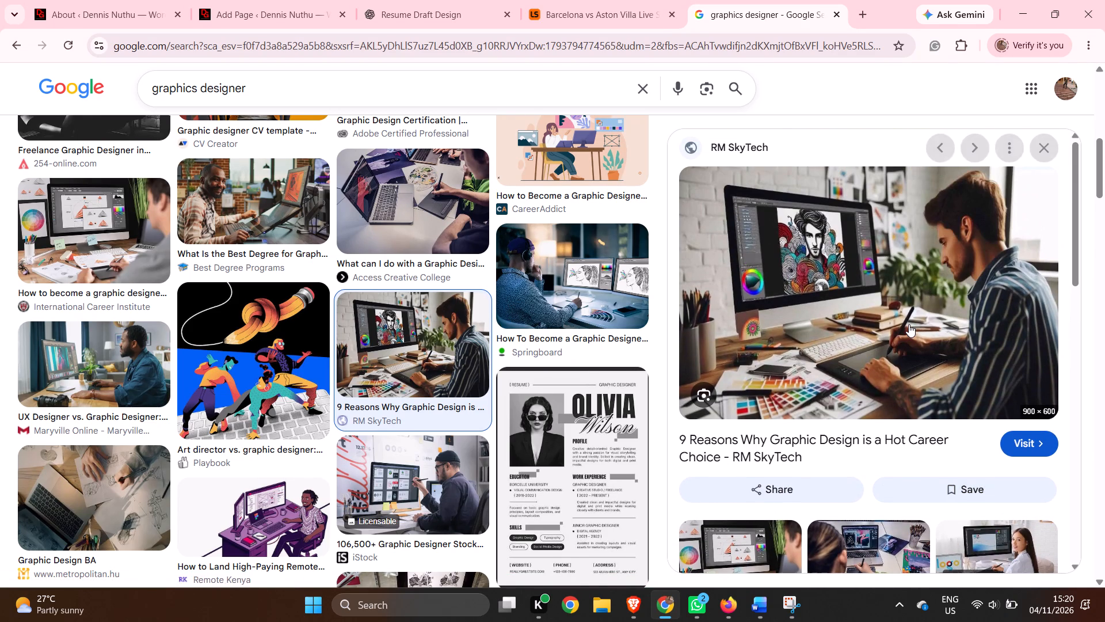
Save the RM SkyTech picture of the designer at a computer to Downloads as a JPEG named GD.
{"action": "left_click", "coordinate": [1026, 282]}
{"action": "left_click", "coordinate": [666, 1]}
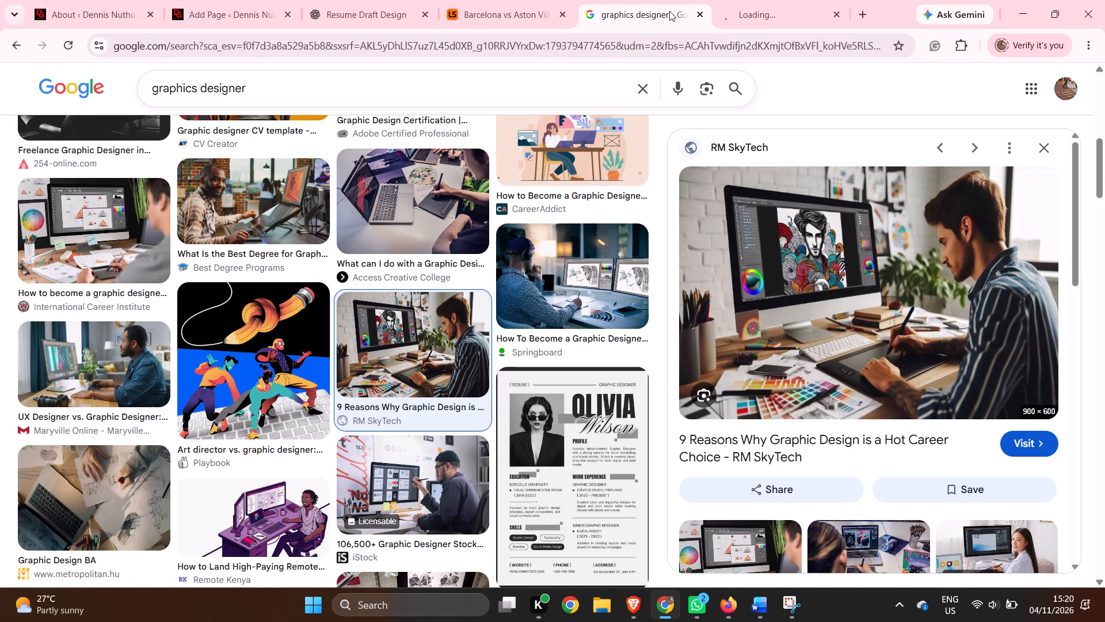
{"action": "scroll", "coordinate": [902, 276], "scroll_direction": "up", "scroll_amount": 1}
{"action": "right_click", "coordinate": [902, 276]}
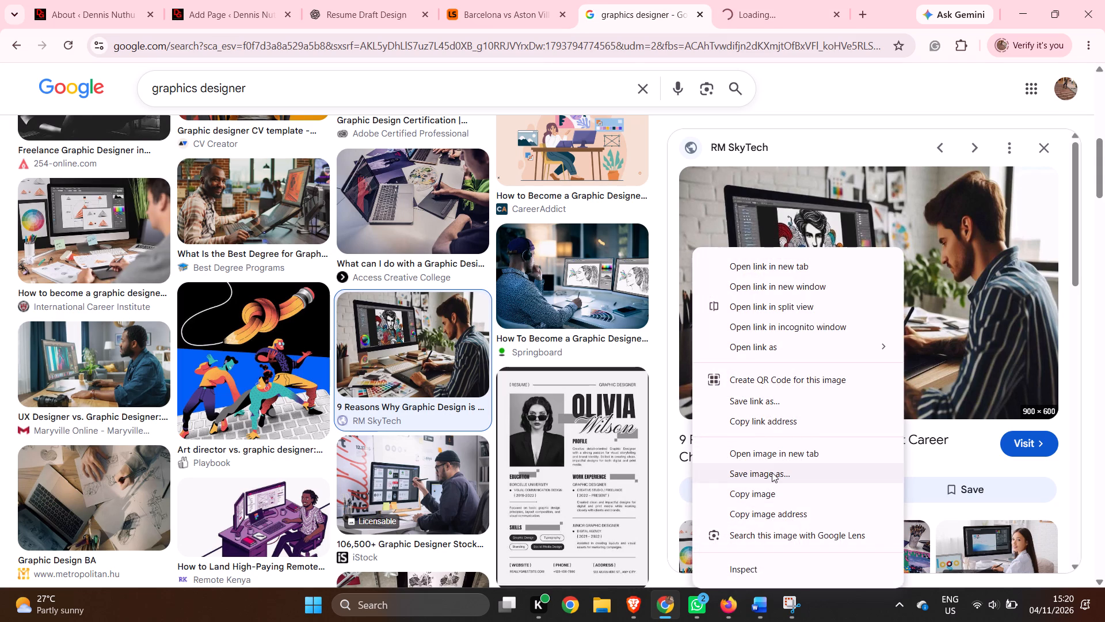
{"action": "left_click", "coordinate": [772, 472]}
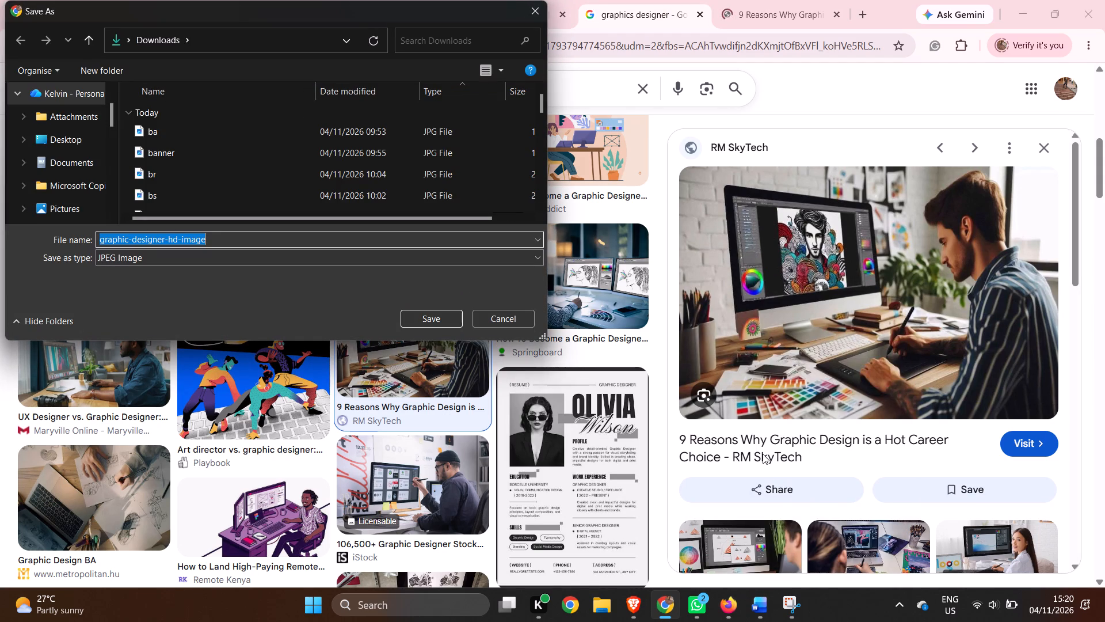
{"action": "key", "text": "BackSpace"}
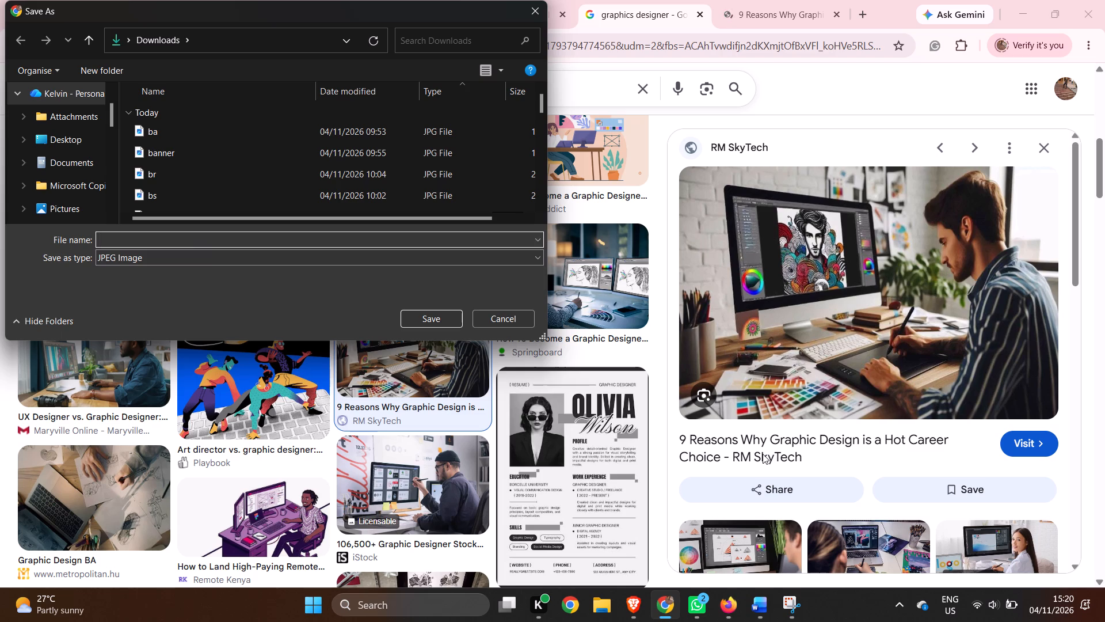
{"action": "key", "text": "g"}
{"action": "key", "text": "d"}
{"action": "left_click", "coordinate": [441, 319]}
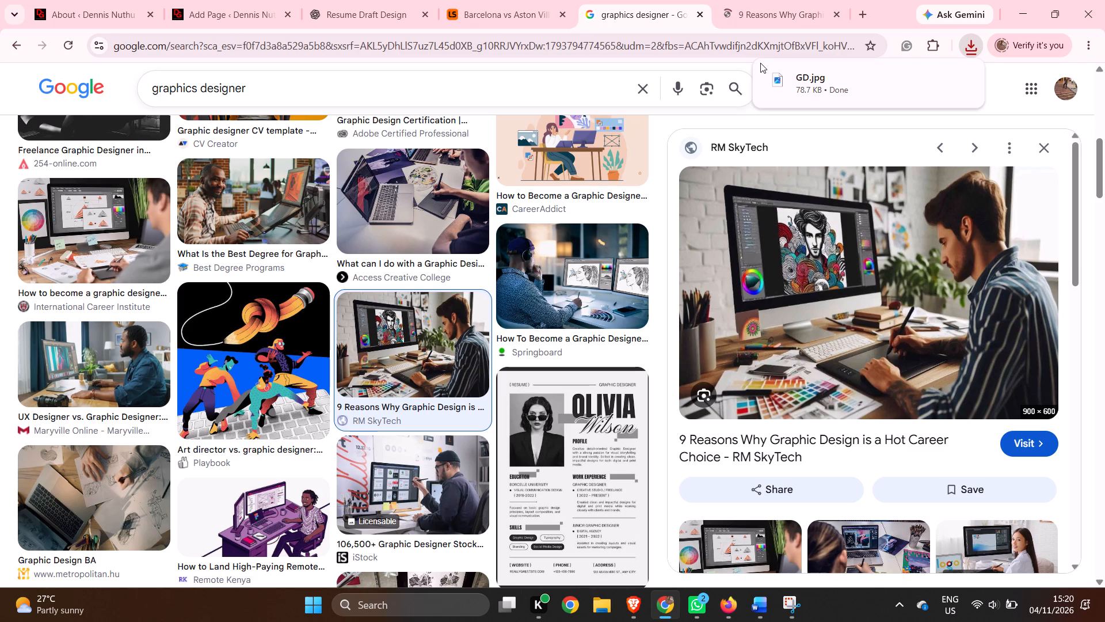
Return to the WordPress About Us page and insert a 50 / 50 Columns block below the introduction paragraph.
{"action": "left_click", "coordinate": [591, 0]}
{"action": "left_click", "coordinate": [83, 1]}
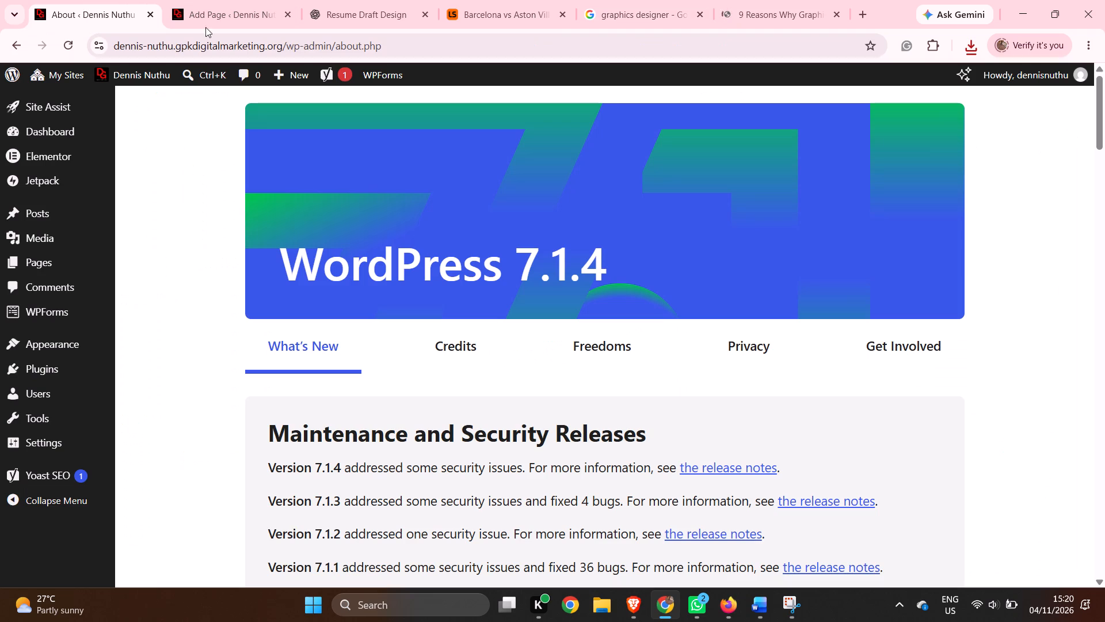
{"action": "left_click", "coordinate": [167, 0]}
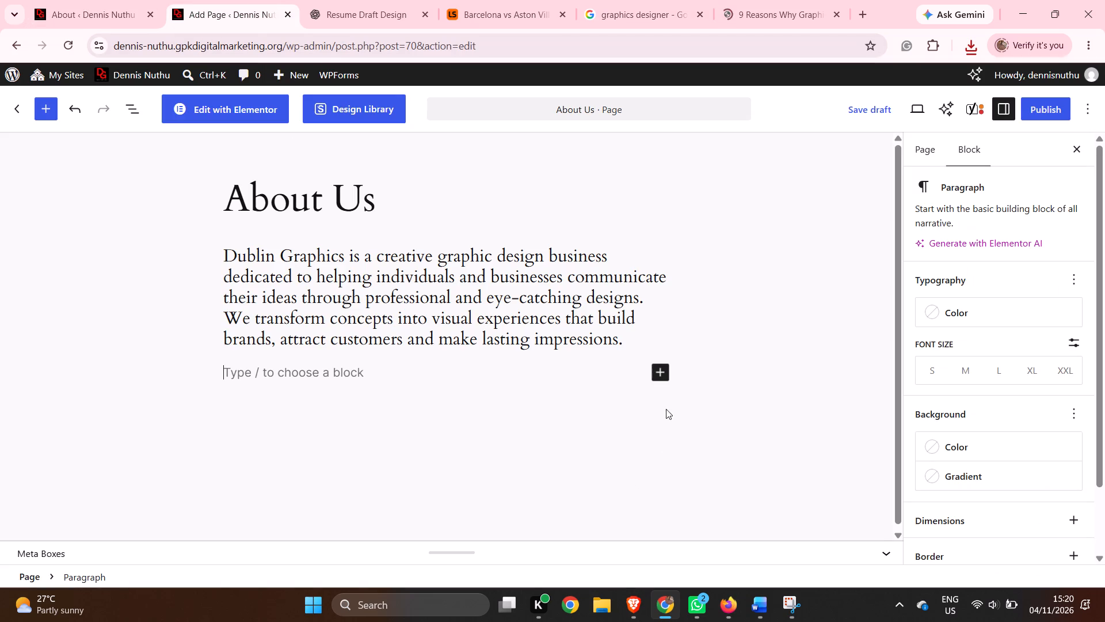
{"action": "left_click", "coordinate": [662, 367]}
{"action": "scroll", "coordinate": [715, 470], "scroll_direction": "down", "scroll_amount": 2}
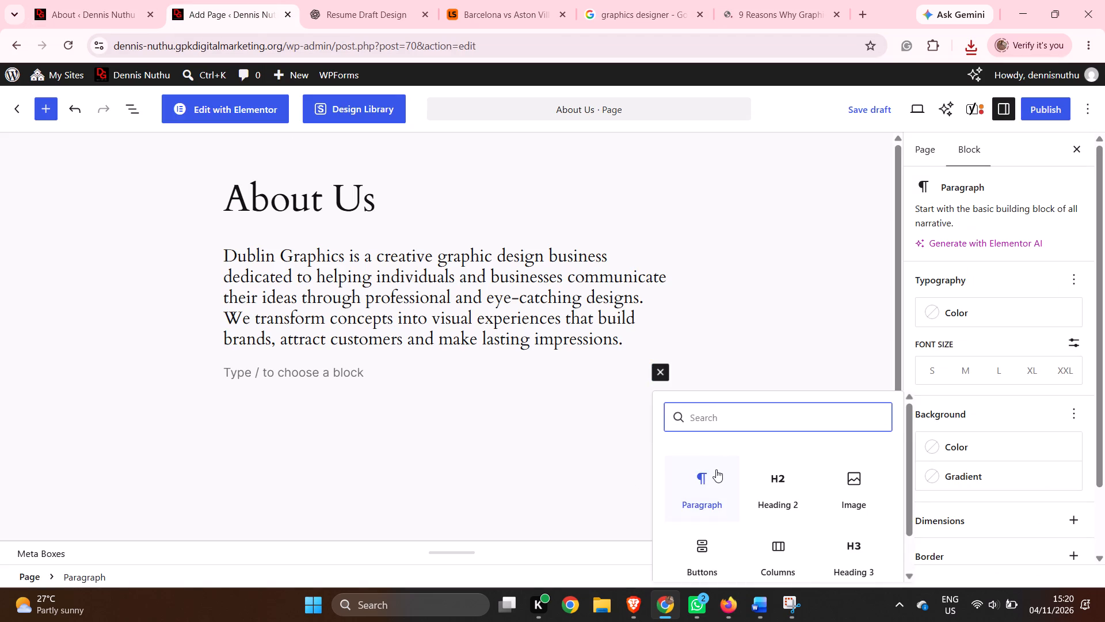
{"action": "left_click", "coordinate": [755, 494]}
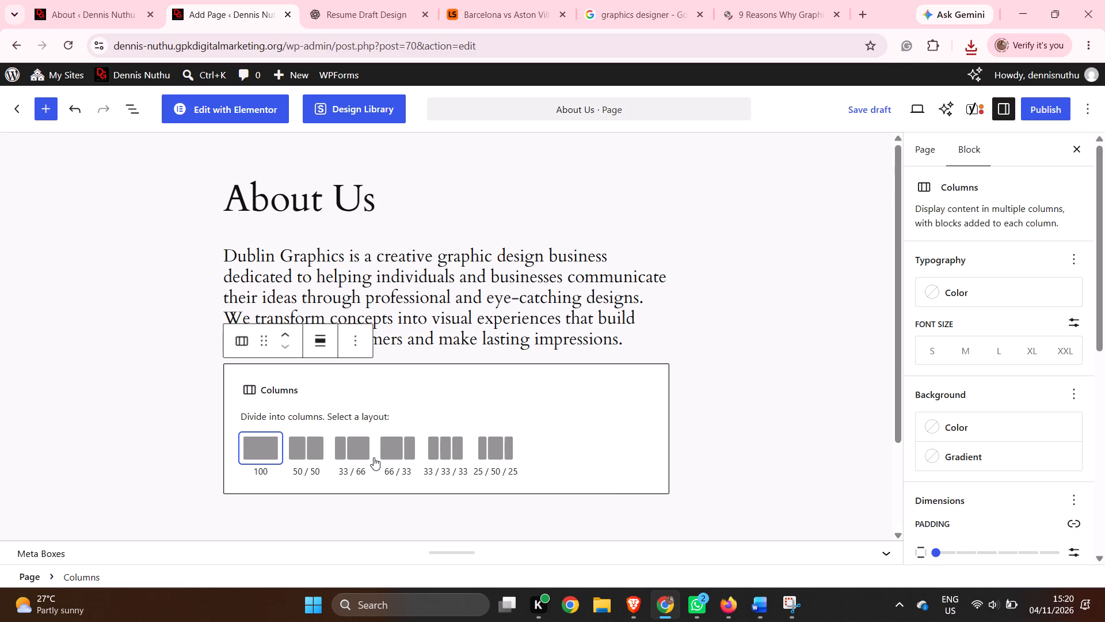
{"action": "left_click", "coordinate": [298, 441]}
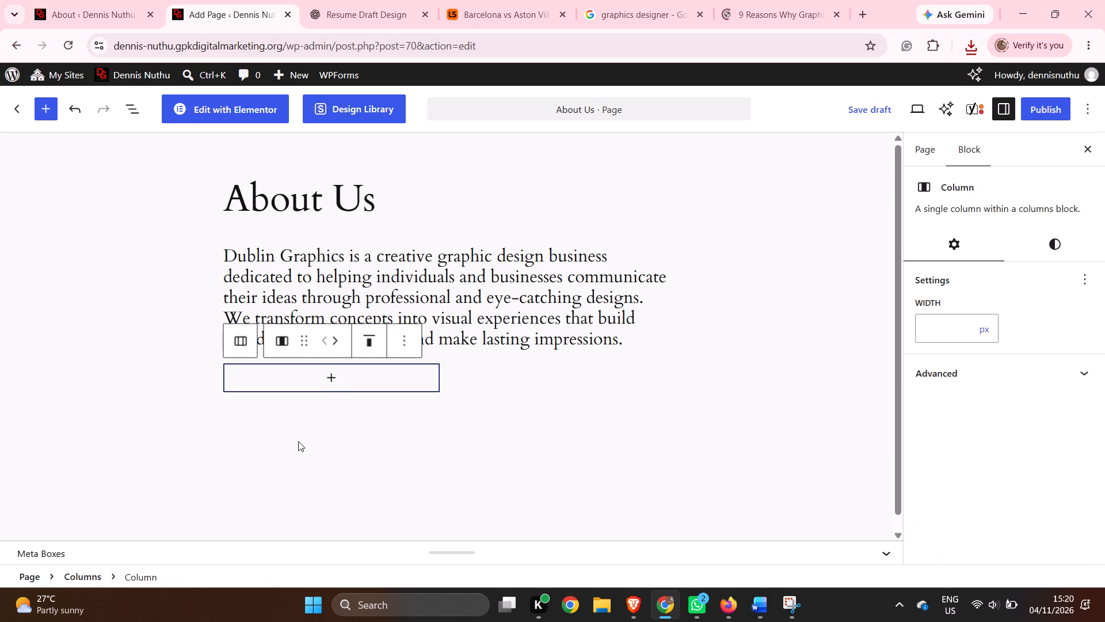
Add an image block to the first column and upload the GD picture from Downloads into it.
{"action": "left_click", "coordinate": [337, 378]}
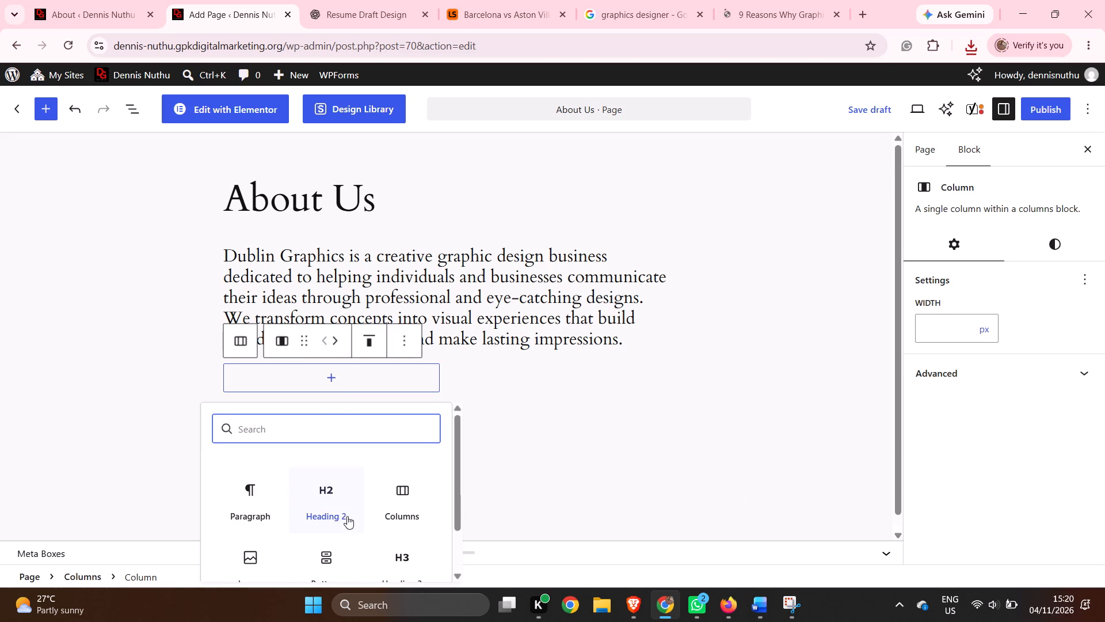
{"action": "scroll", "coordinate": [420, 551], "scroll_direction": "up", "scroll_amount": 1}
{"action": "scroll", "coordinate": [418, 551], "scroll_direction": "down", "scroll_amount": 1}
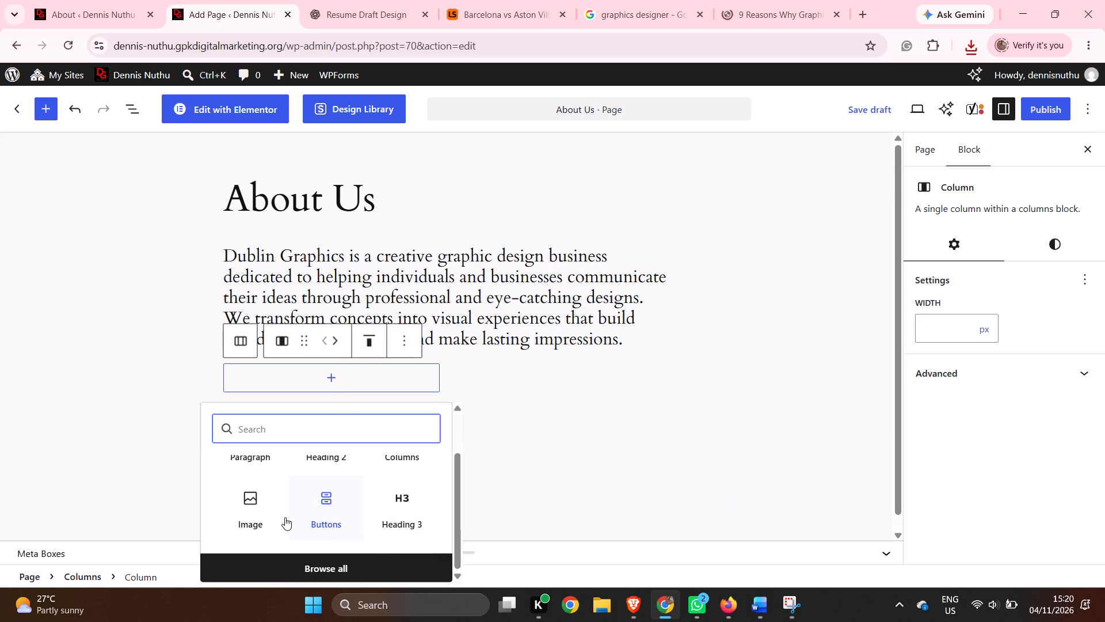
{"action": "left_click", "coordinate": [254, 505]}
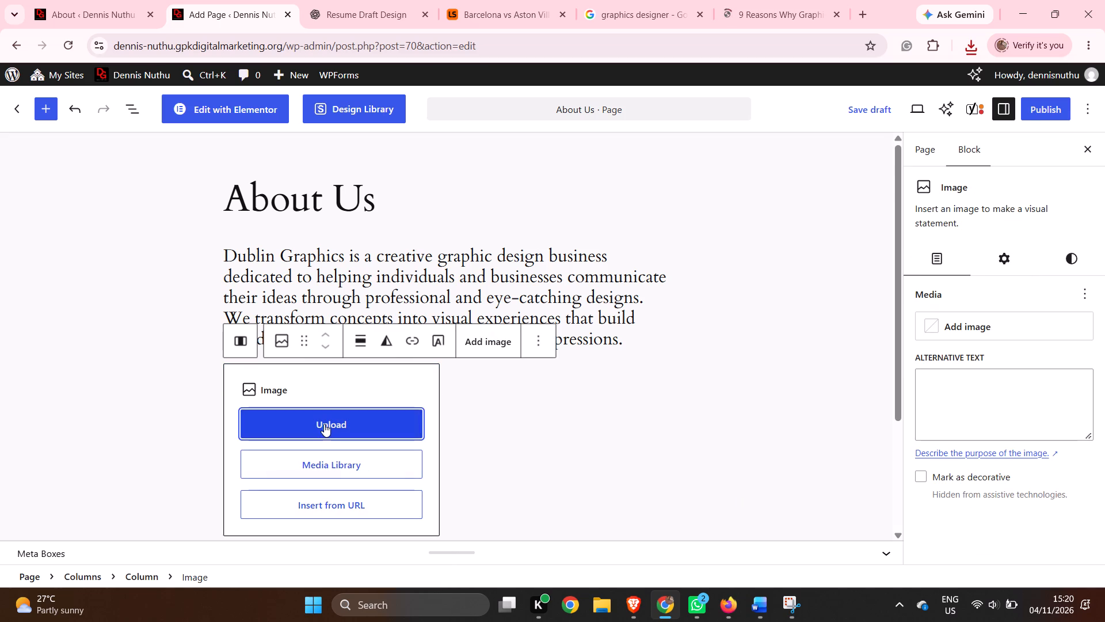
{"action": "left_click", "coordinate": [324, 424]}
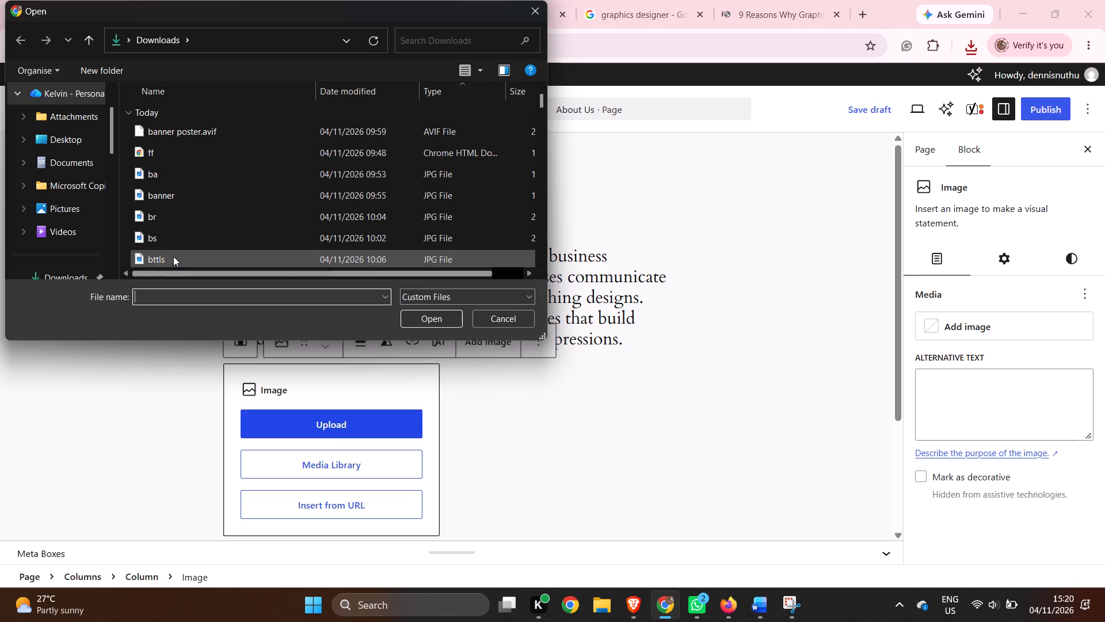
{"action": "scroll", "coordinate": [177, 204], "scroll_direction": "down", "scroll_amount": 1}
{"action": "left_click", "coordinate": [178, 257]}
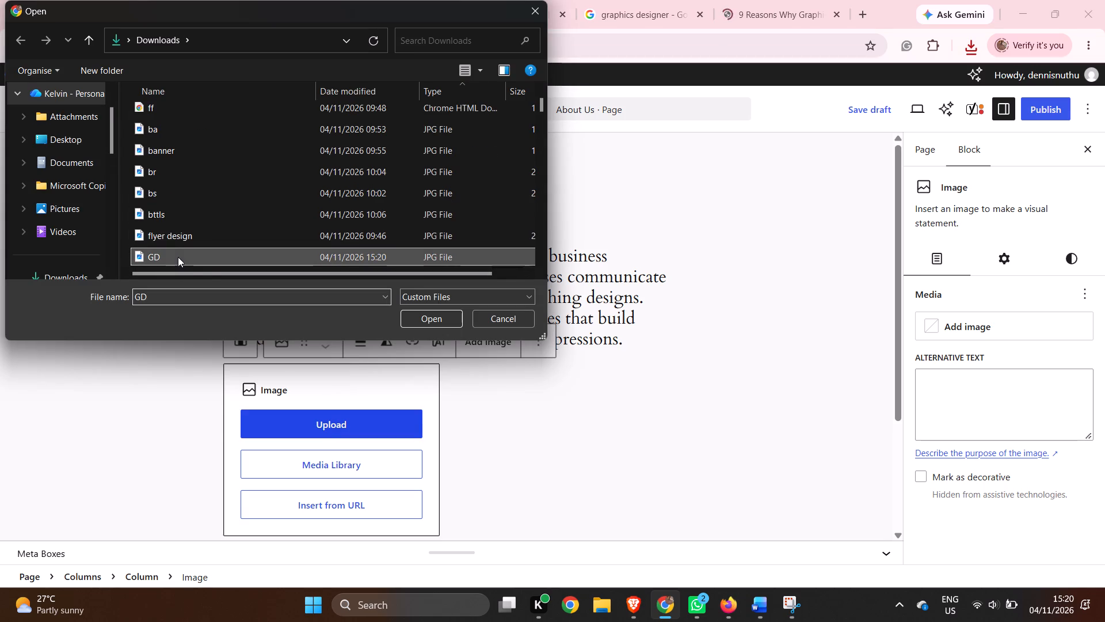
{"action": "left_click", "coordinate": [425, 323]}
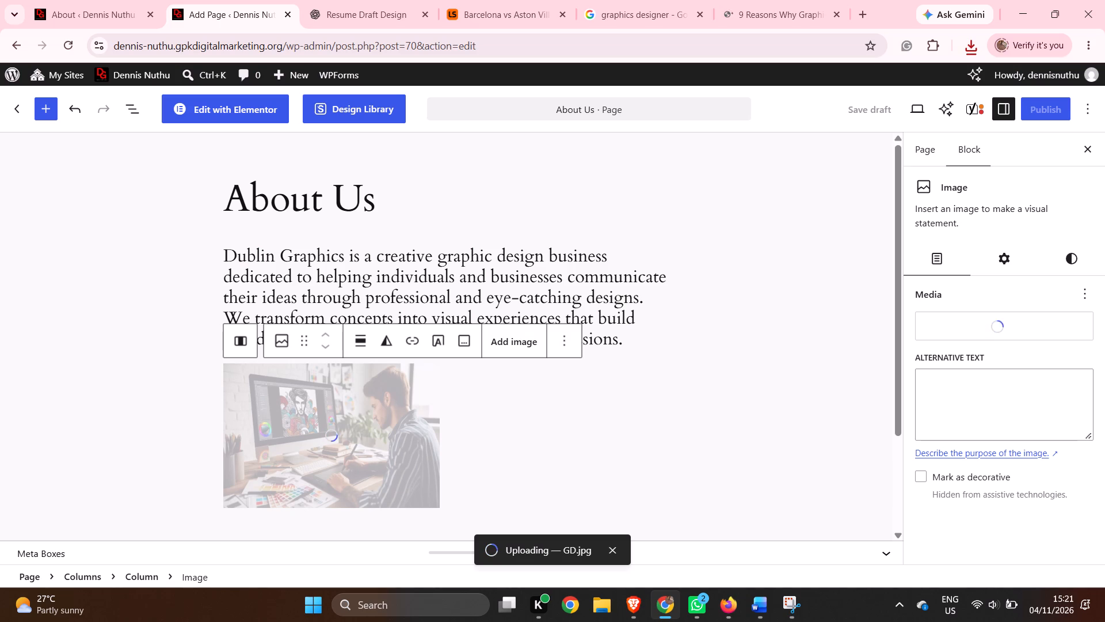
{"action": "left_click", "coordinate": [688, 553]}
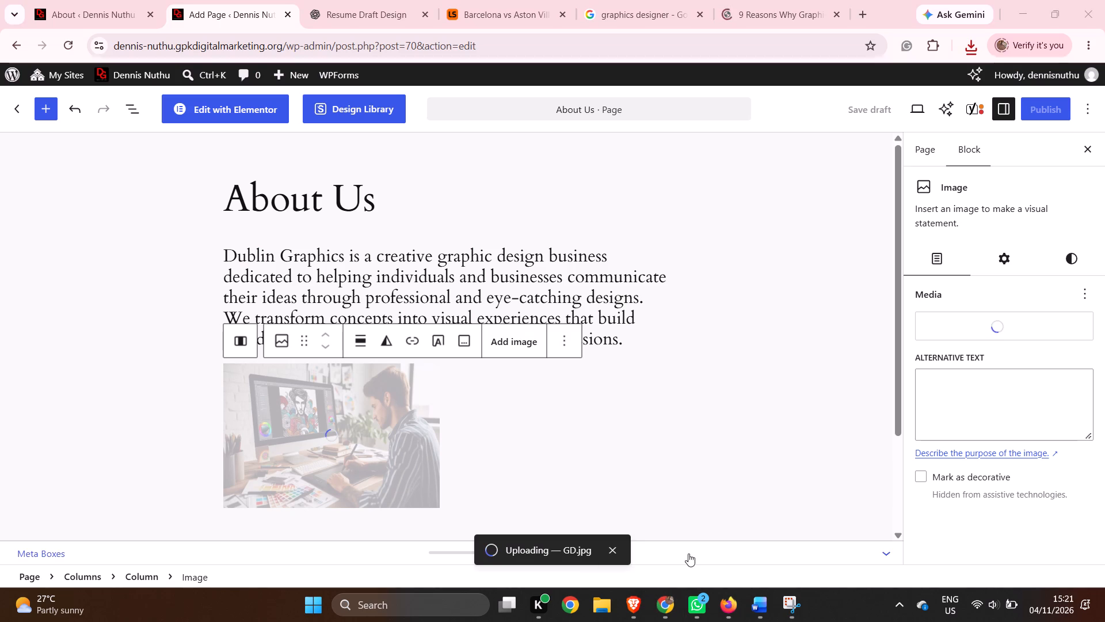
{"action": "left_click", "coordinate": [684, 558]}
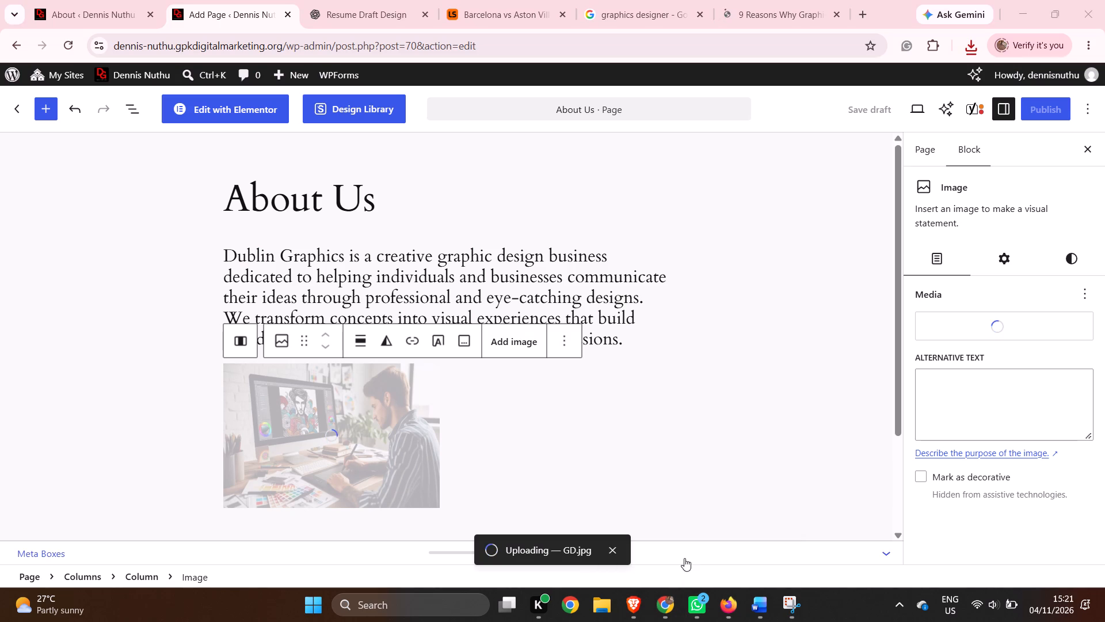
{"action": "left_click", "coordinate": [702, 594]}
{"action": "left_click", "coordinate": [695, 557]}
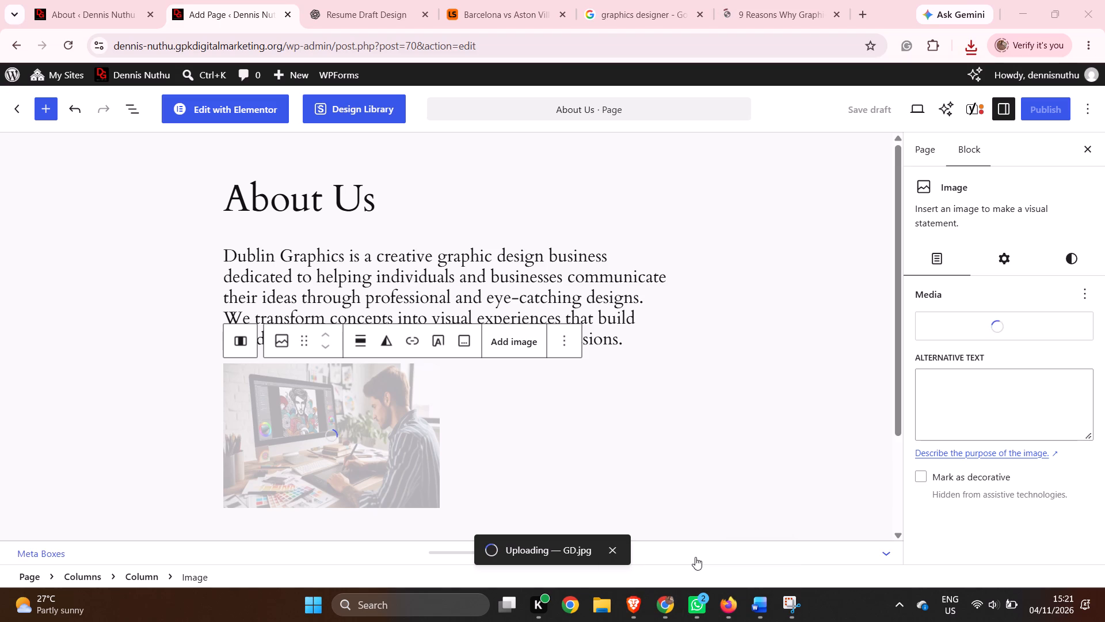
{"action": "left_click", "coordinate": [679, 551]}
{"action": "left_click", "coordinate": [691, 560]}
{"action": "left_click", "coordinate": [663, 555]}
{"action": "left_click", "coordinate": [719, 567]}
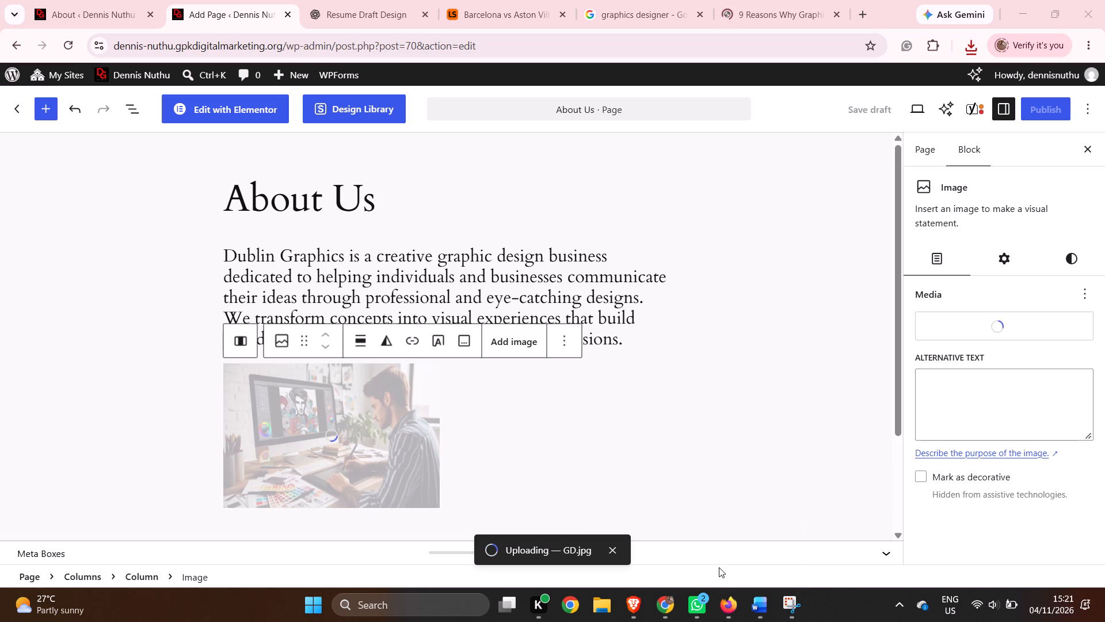
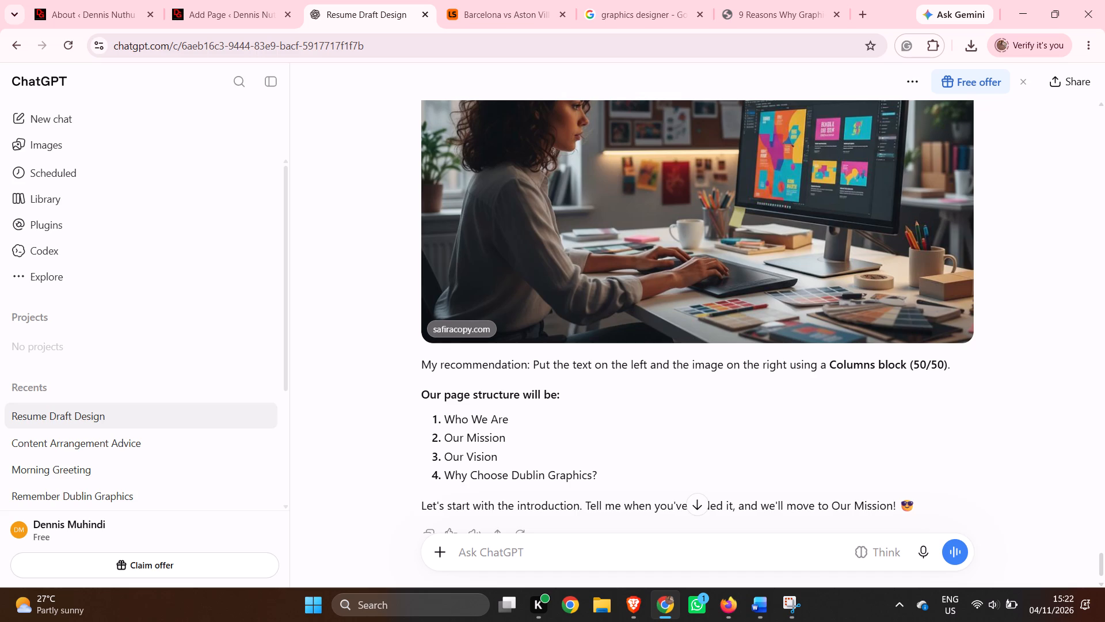
{"action": "scroll", "coordinate": [645, 369], "scroll_direction": "up", "scroll_amount": 4}
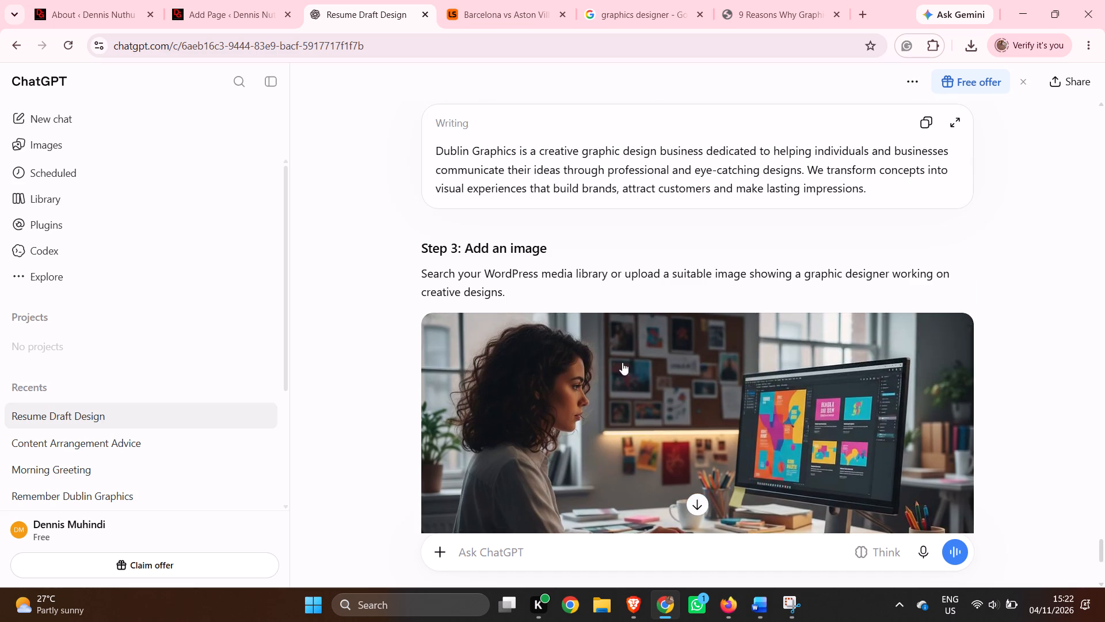
Return to the WordPress About Us page and delete the Heading 4 introduction text above the image columns.
{"action": "left_click", "coordinate": [207, 0]}
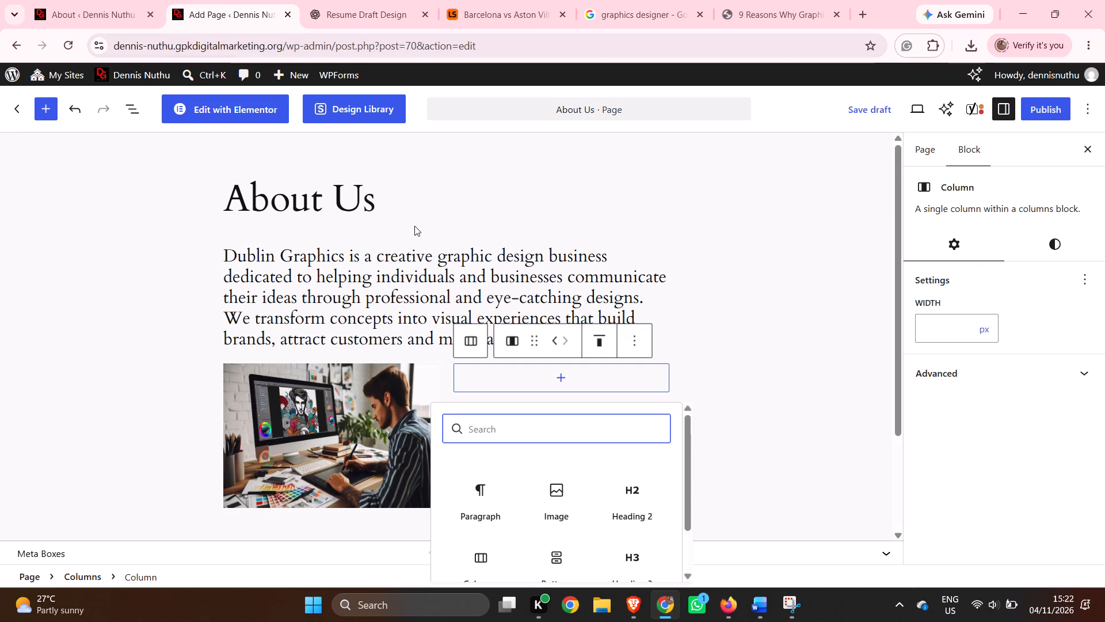
{"action": "left_click", "coordinate": [529, 293]}
{"action": "left_click", "coordinate": [763, 327]}
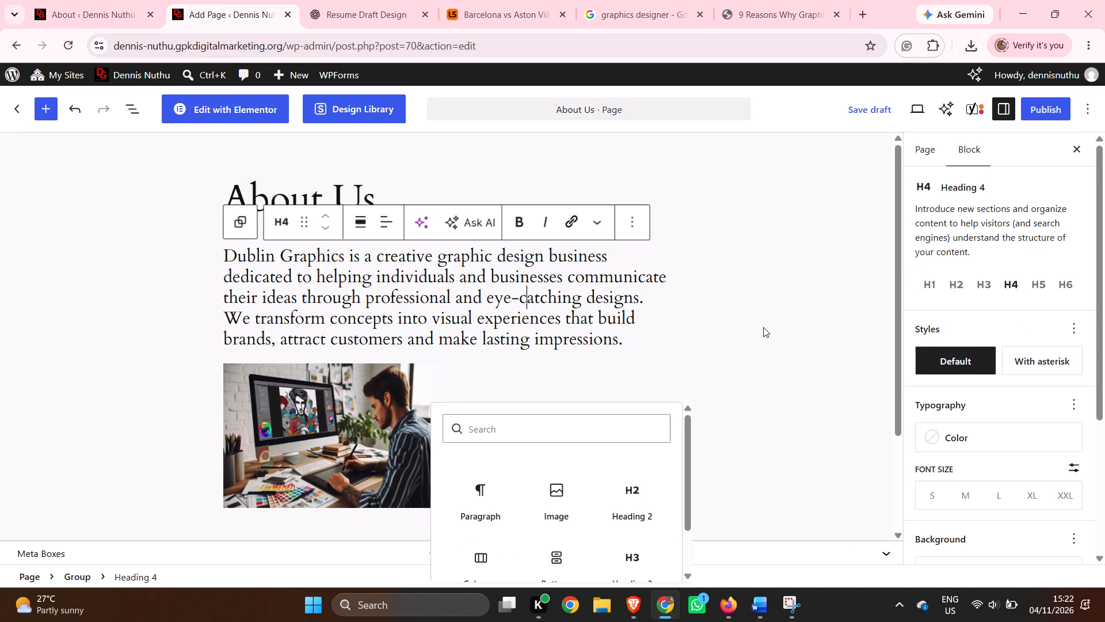
{"action": "left_click_drag", "start_coordinate": [627, 339], "coordinate": [334, 295]}
{"action": "left_click", "coordinate": [577, 323]}
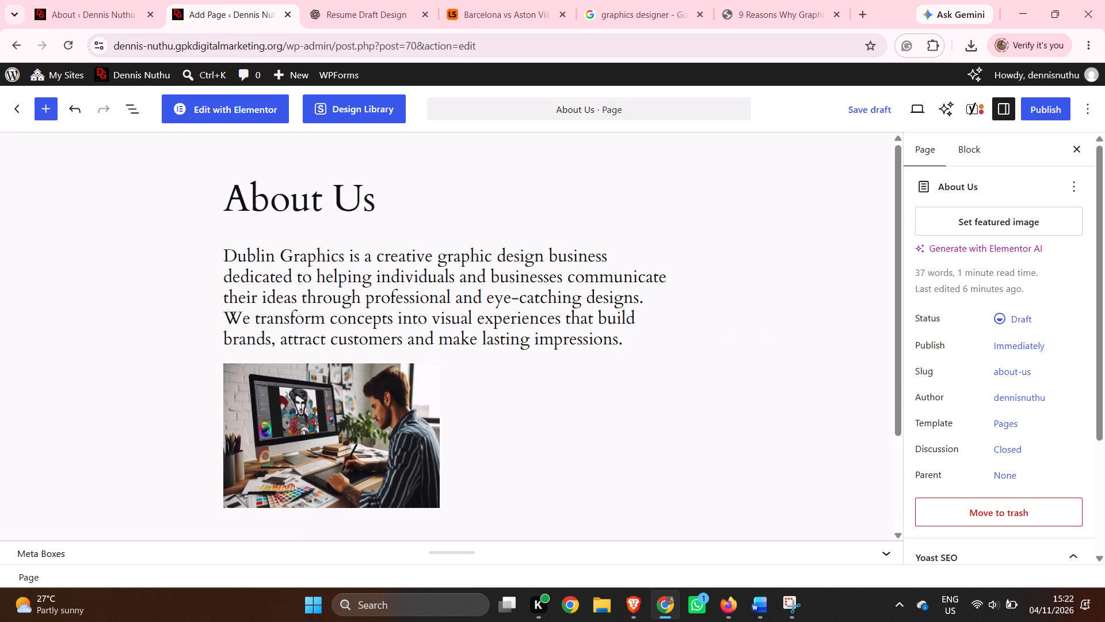
{"action": "left_click", "coordinate": [605, 328]}
{"action": "left_click", "coordinate": [634, 219]}
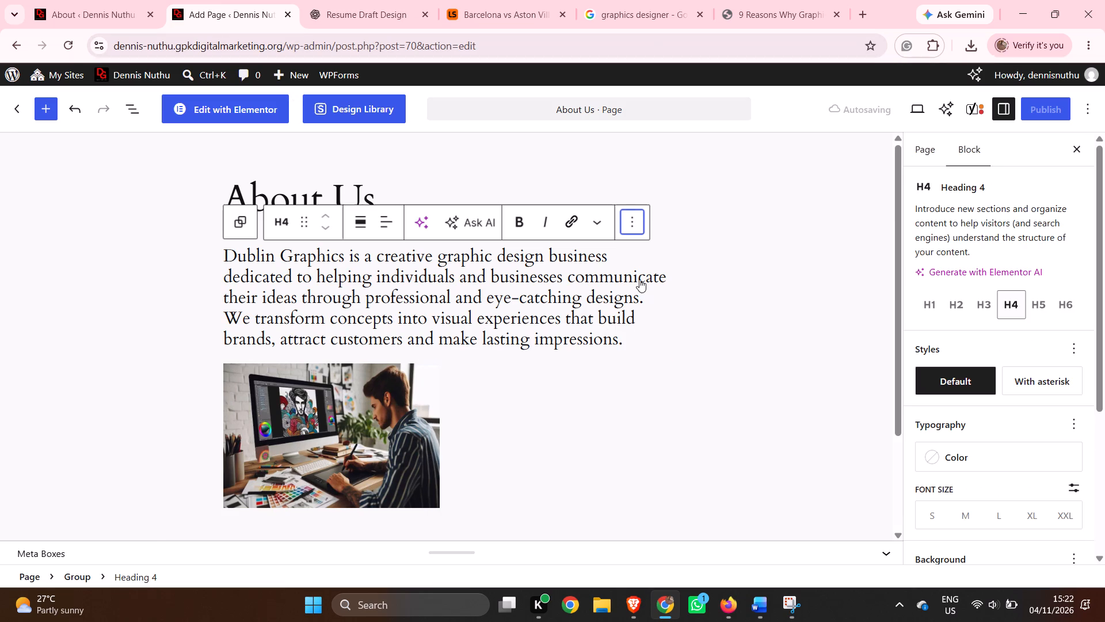
{"action": "scroll", "coordinate": [654, 506], "scroll_direction": "down", "scroll_amount": 3}
{"action": "left_click", "coordinate": [654, 564]}
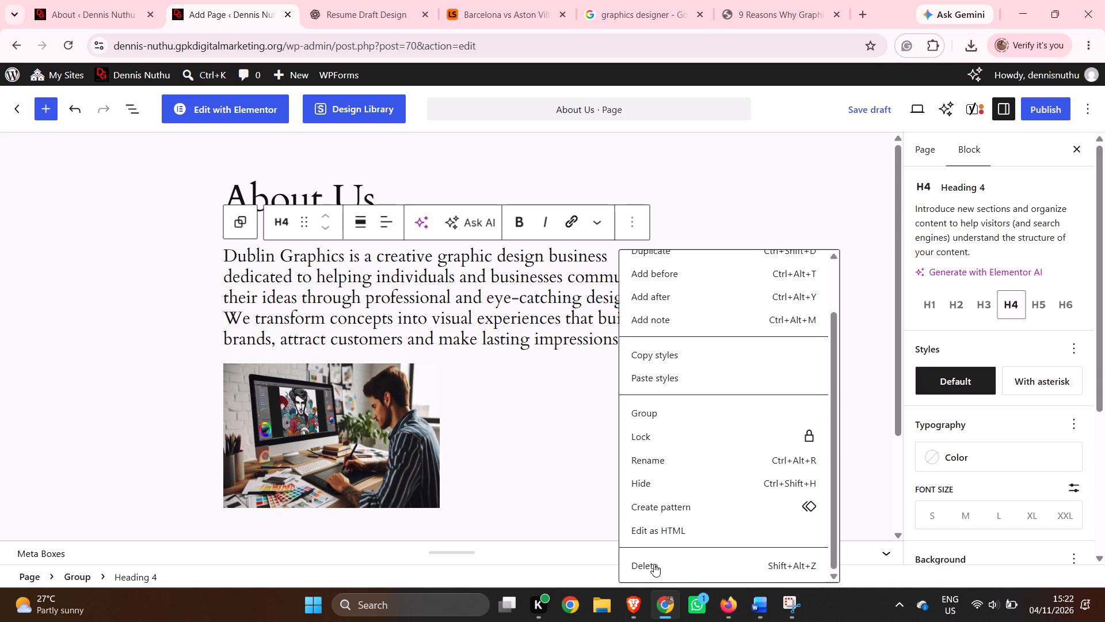
Add a Heading 4 block to the empty second column and paste the Dublin Graphics introduction text into it.
{"action": "left_click", "coordinate": [505, 390]}
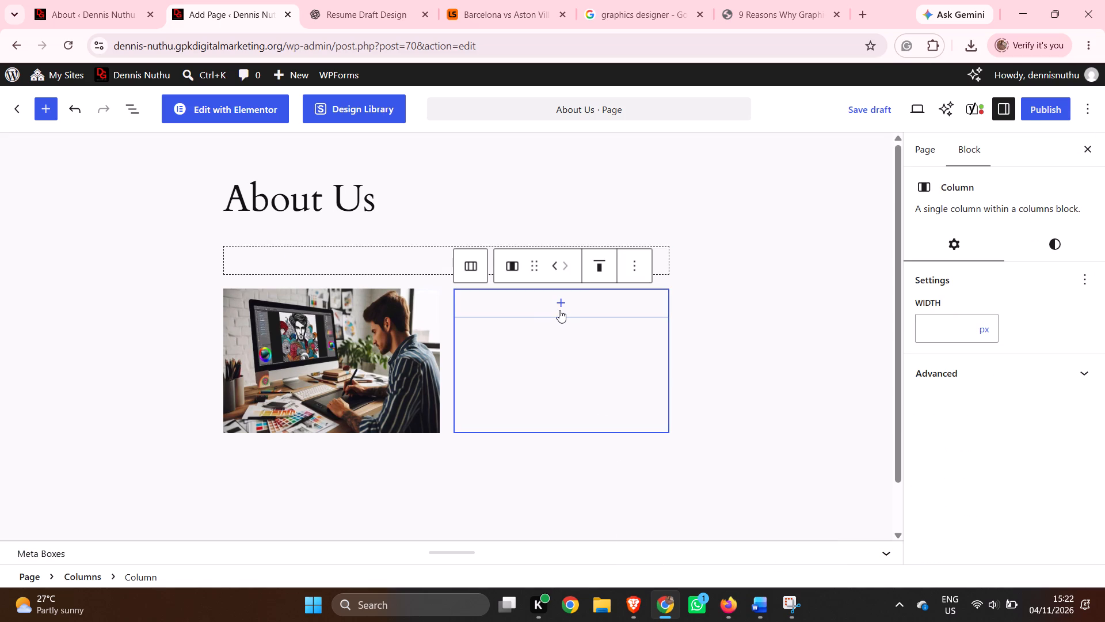
{"action": "left_click", "coordinate": [561, 306]}
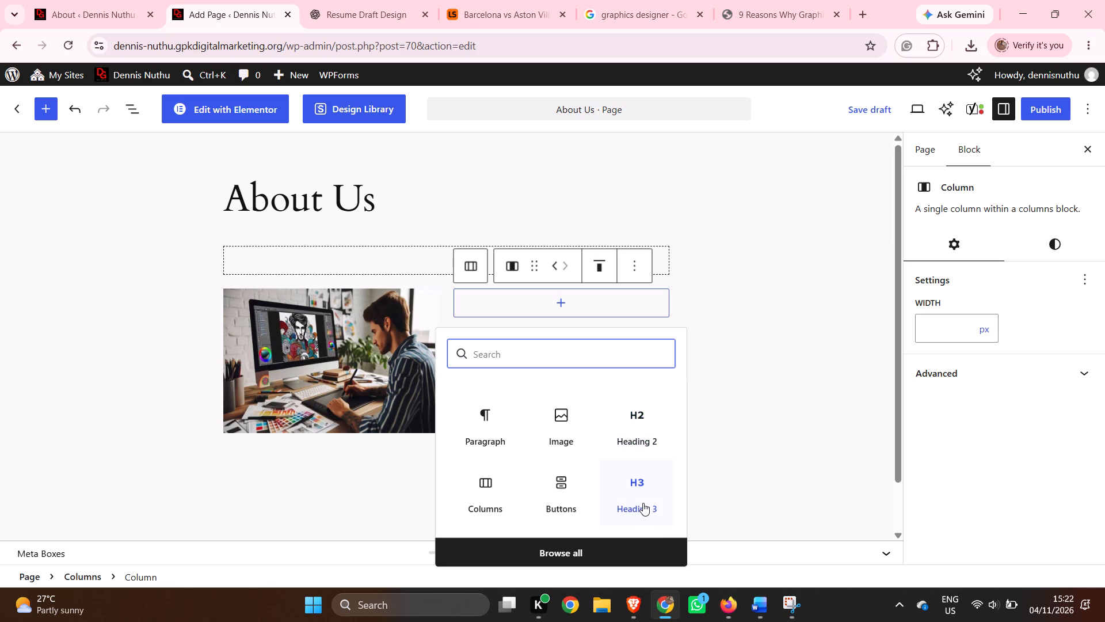
{"action": "key", "text": "h"}
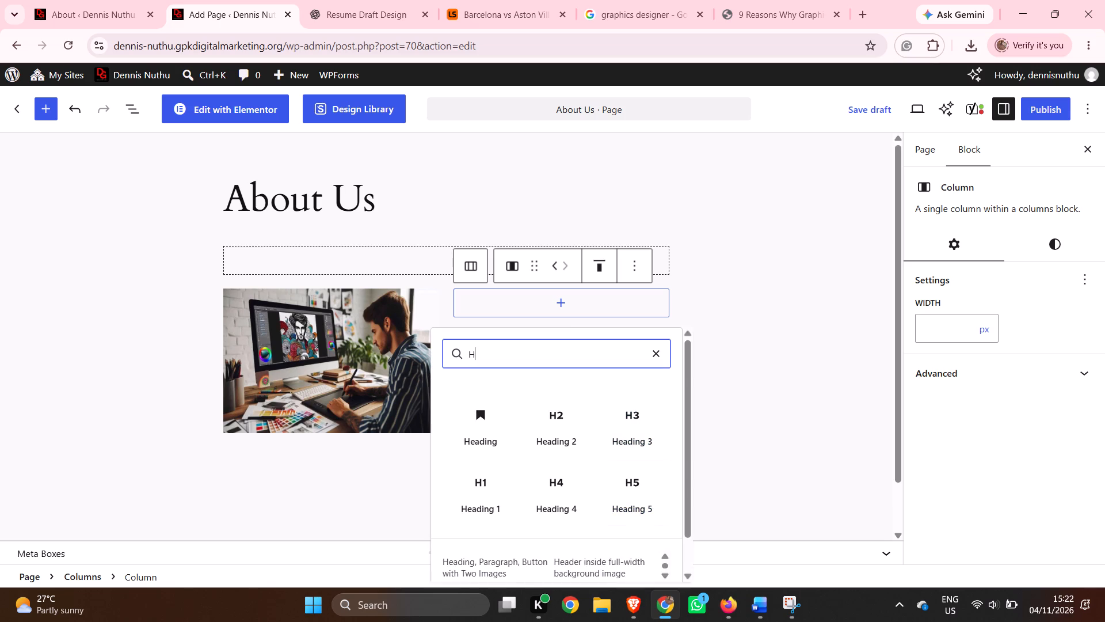
{"action": "left_click", "coordinate": [579, 479]}
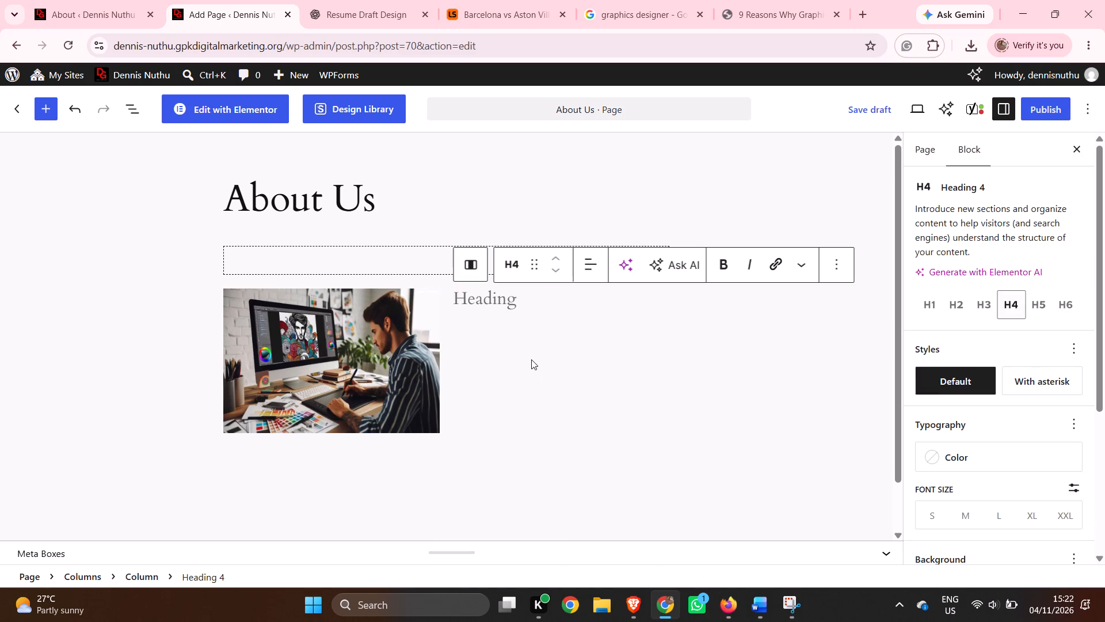
{"action": "right_click", "coordinate": [530, 327]}
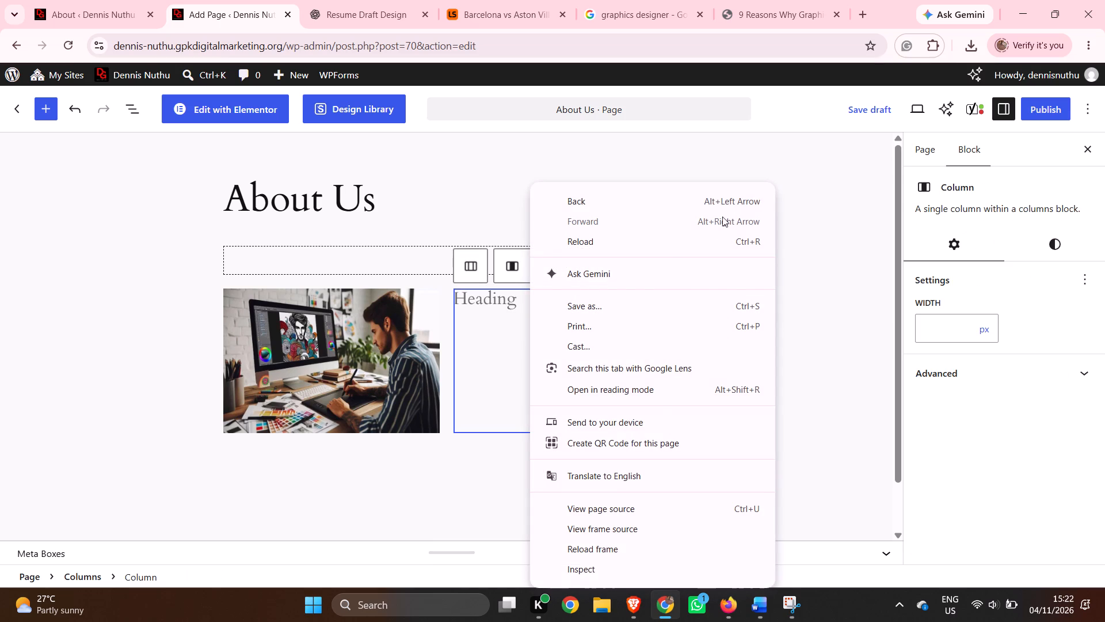
{"action": "left_click", "coordinate": [802, 185]}
{"action": "right_click", "coordinate": [569, 302]}
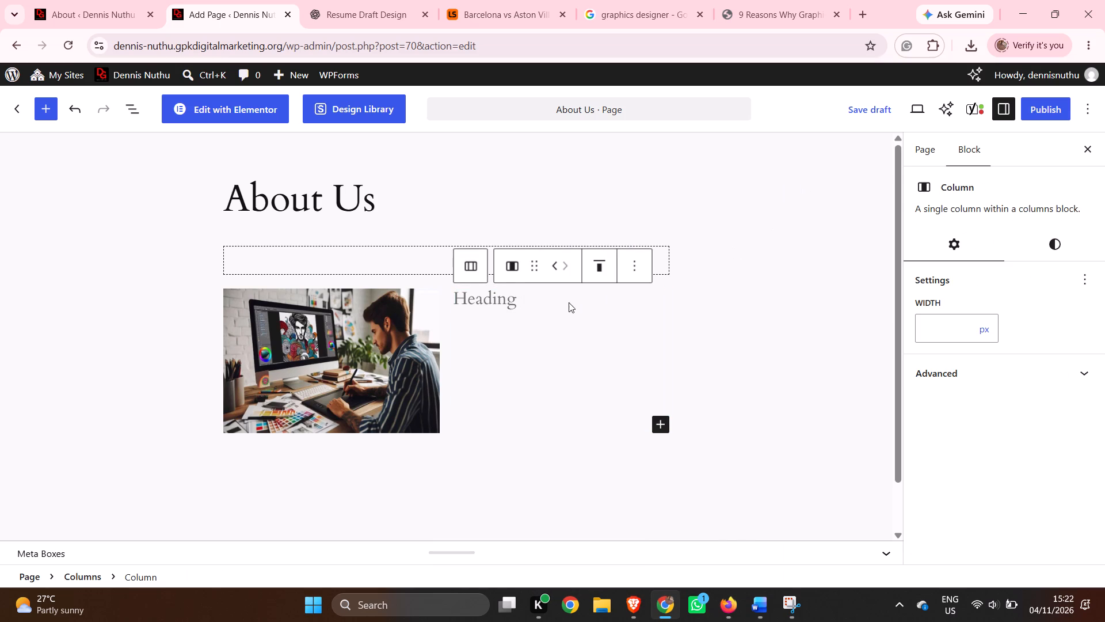
{"action": "left_click", "coordinate": [613, 423]}
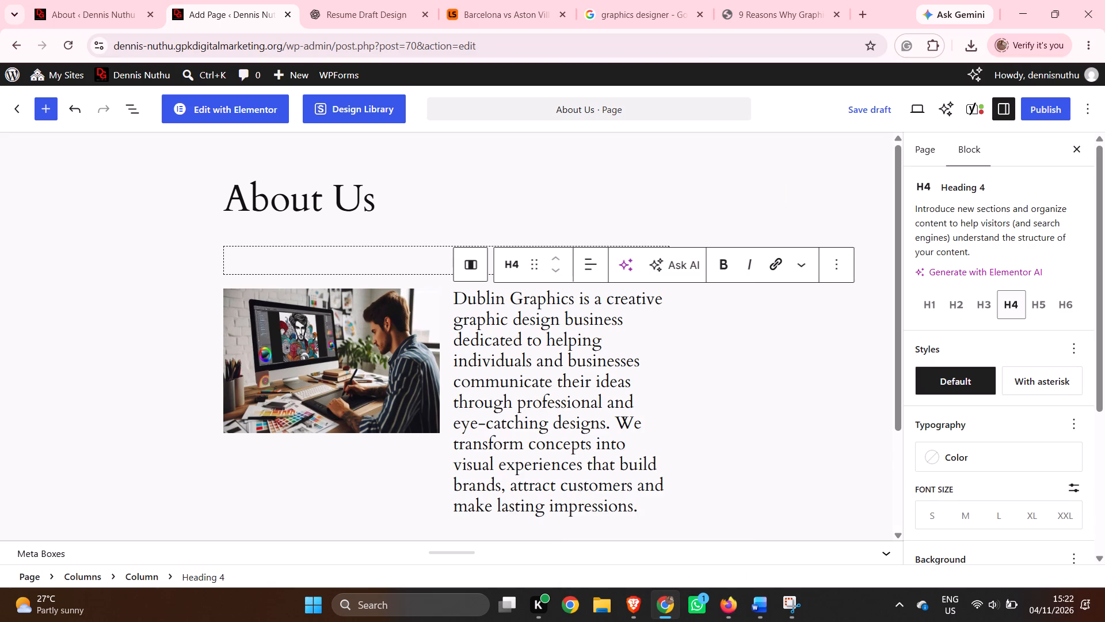
Try Heading 6 on the introduction text in the second column and settle on Heading 5.
{"action": "left_click", "coordinate": [516, 269]}
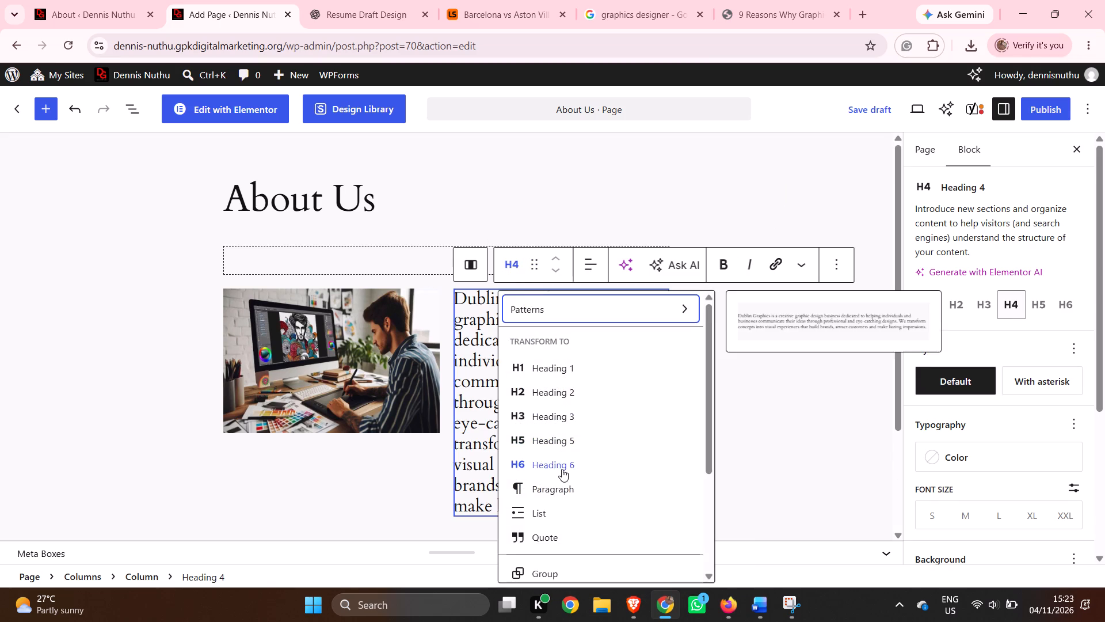
{"action": "left_click", "coordinate": [562, 469]}
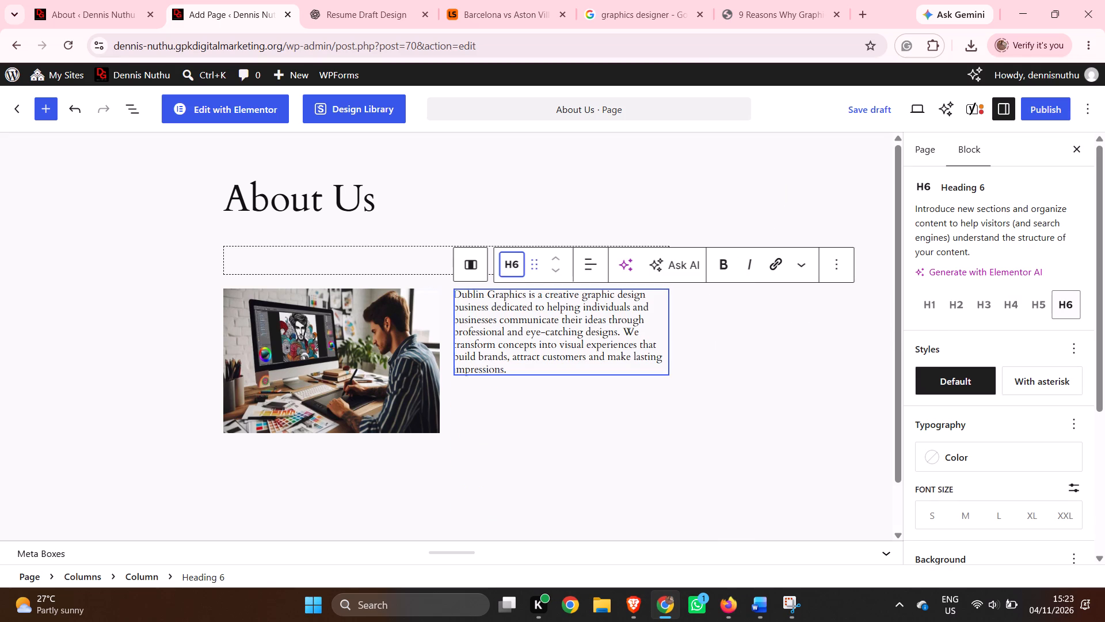
{"action": "left_click", "coordinate": [515, 269]}
{"action": "left_click", "coordinate": [551, 457]}
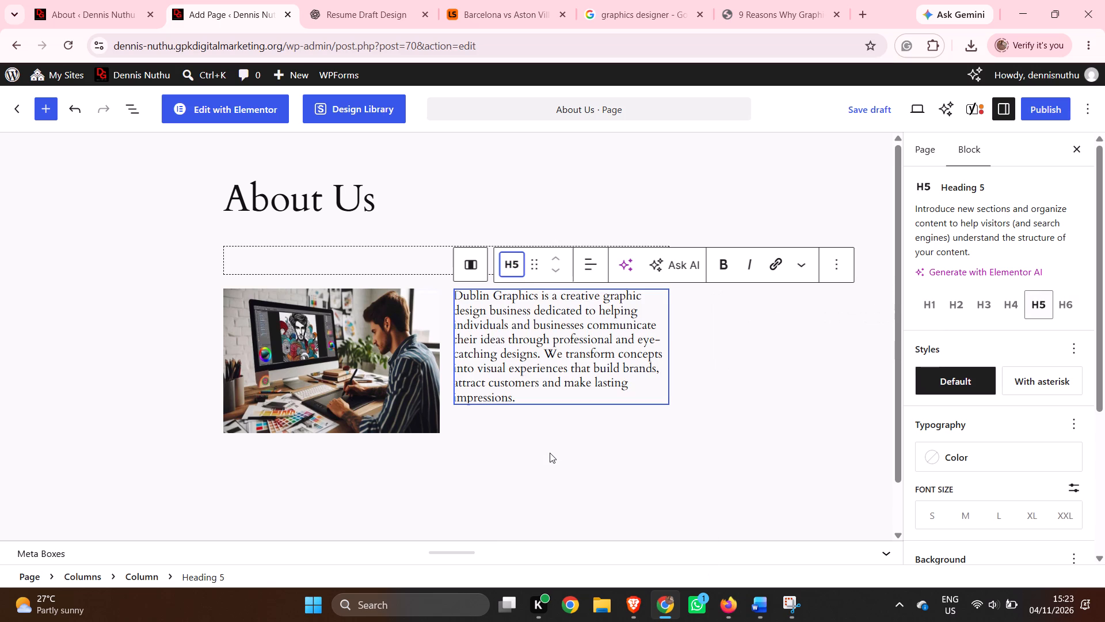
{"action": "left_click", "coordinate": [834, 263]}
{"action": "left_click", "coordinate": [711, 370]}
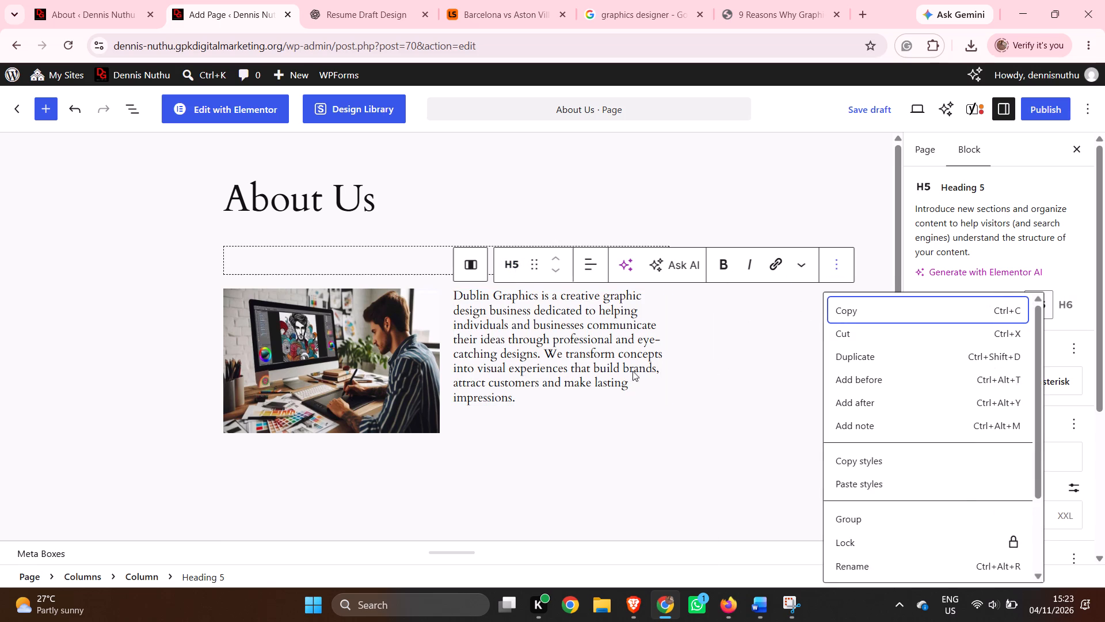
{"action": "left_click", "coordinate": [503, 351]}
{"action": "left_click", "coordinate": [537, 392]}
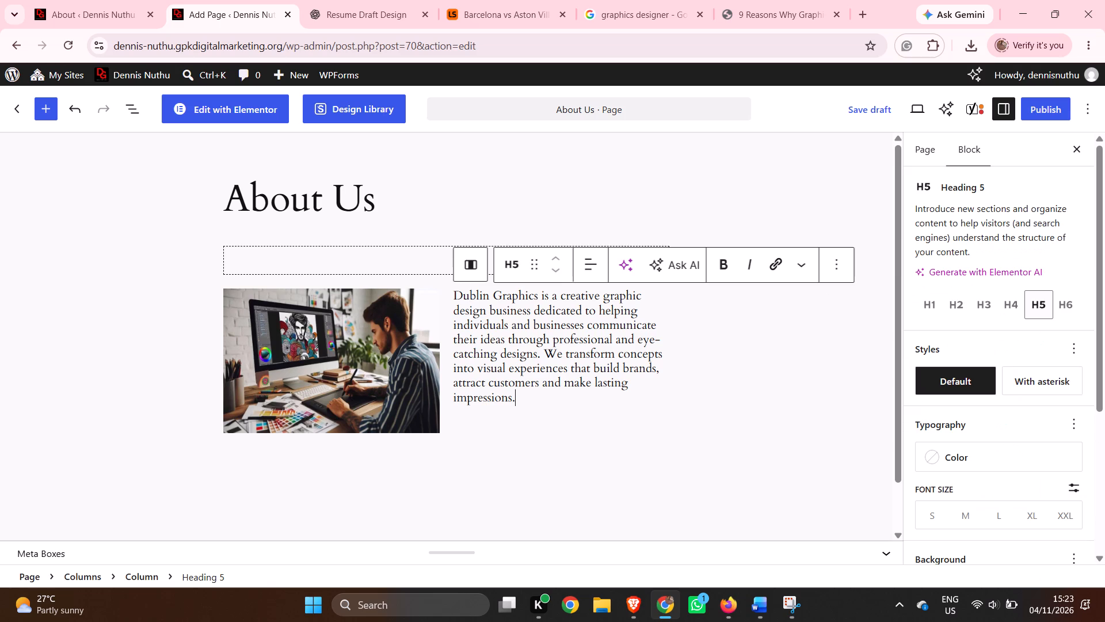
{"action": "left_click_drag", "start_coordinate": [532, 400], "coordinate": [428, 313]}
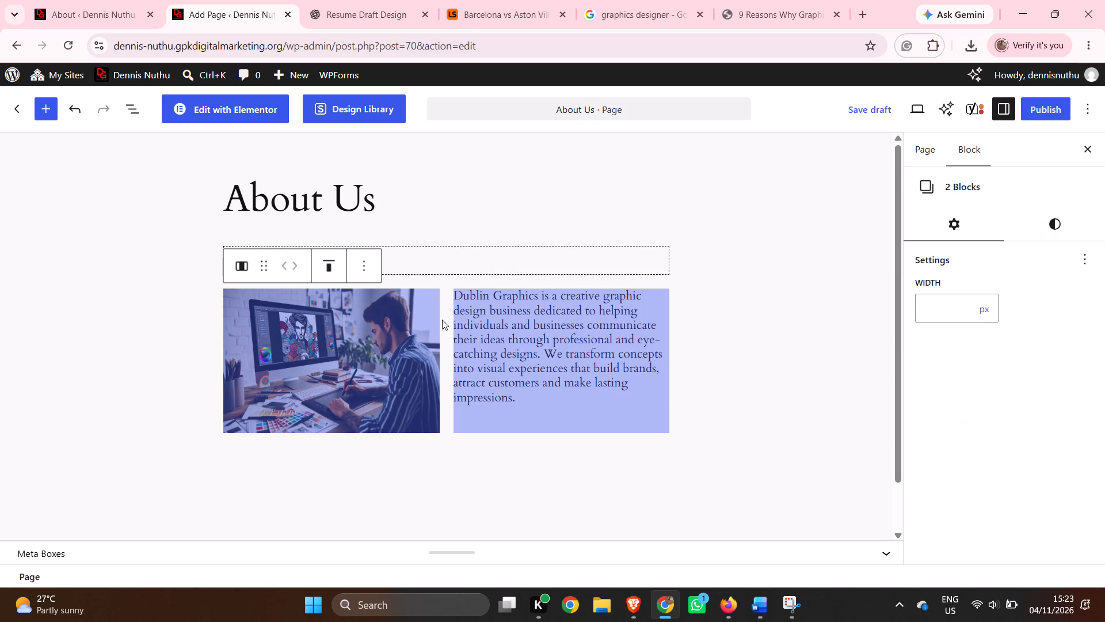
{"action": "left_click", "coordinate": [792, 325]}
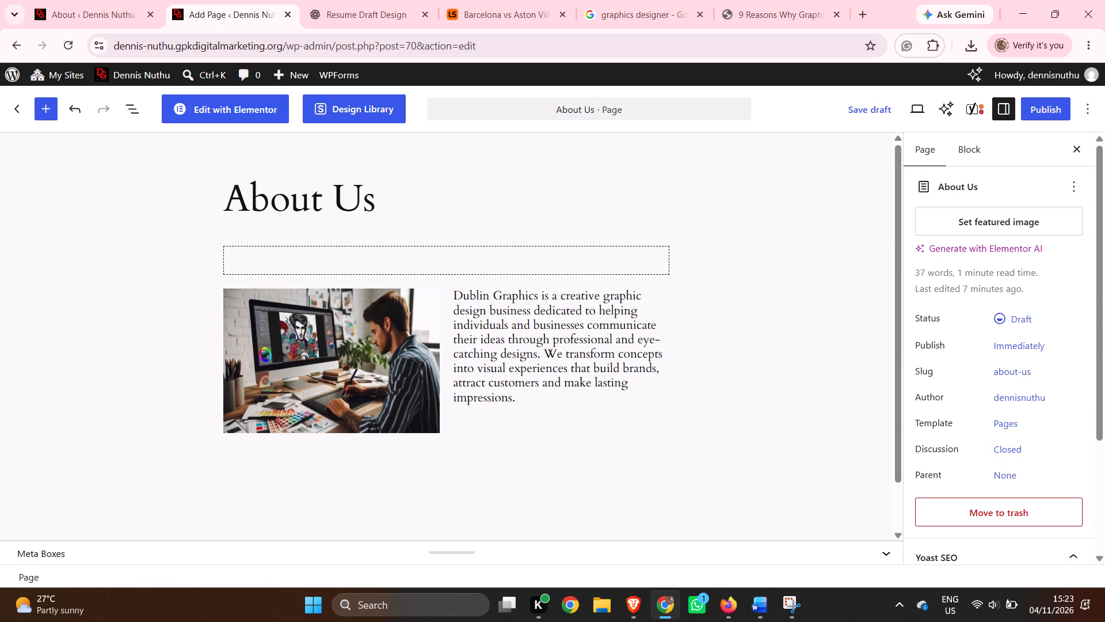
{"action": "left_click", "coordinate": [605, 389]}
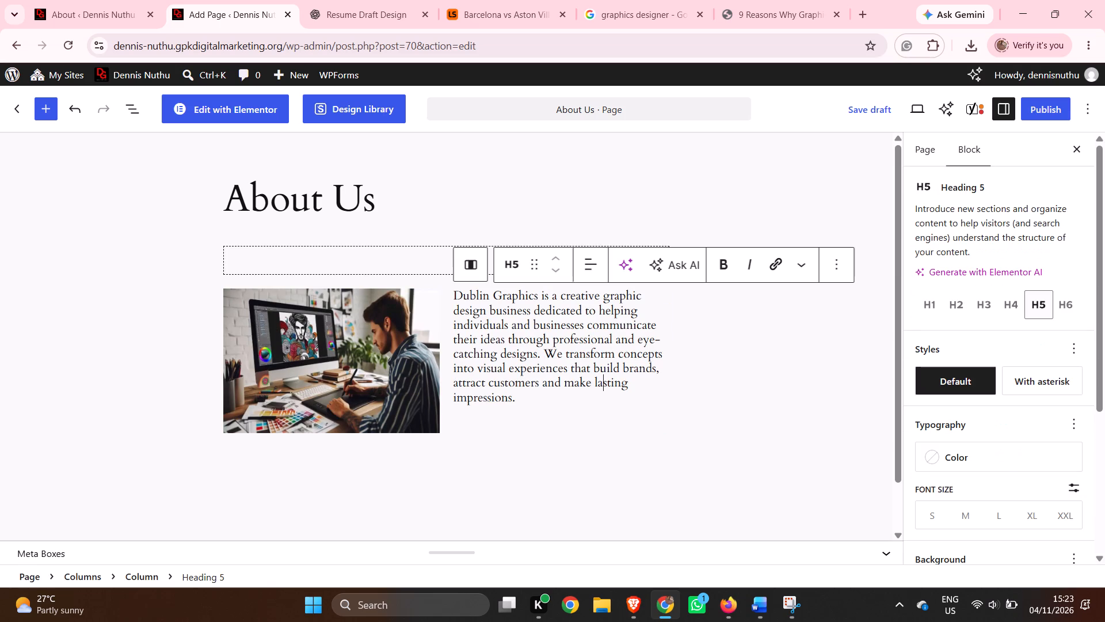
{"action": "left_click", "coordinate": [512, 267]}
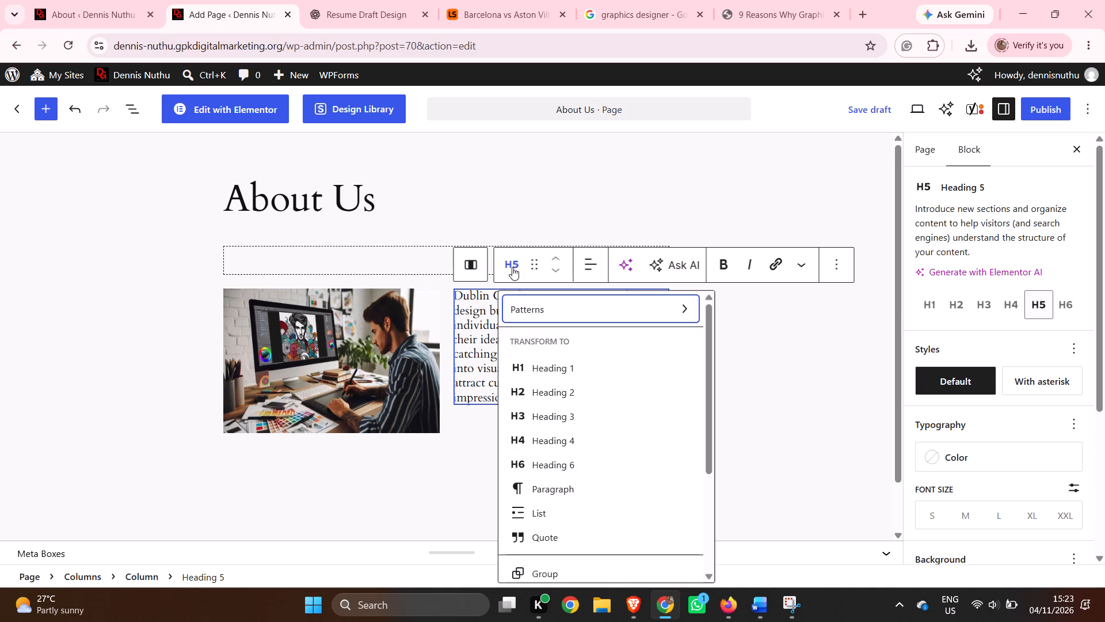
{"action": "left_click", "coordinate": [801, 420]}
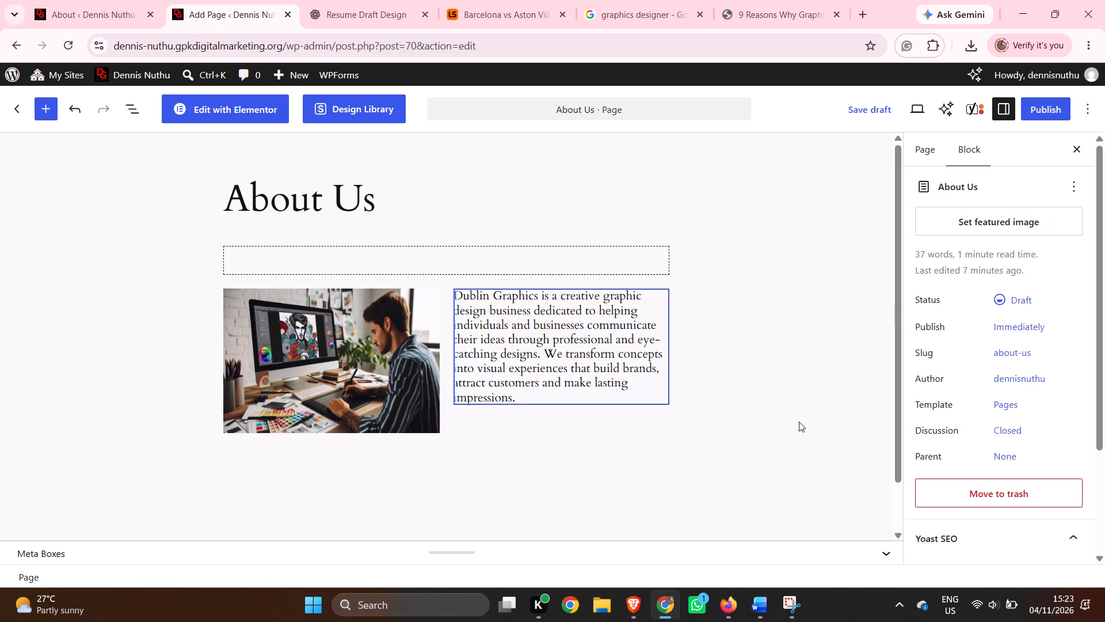
Delete the empty Group block between the About Us title and the image and text columns.
{"action": "left_click", "coordinate": [655, 266]}
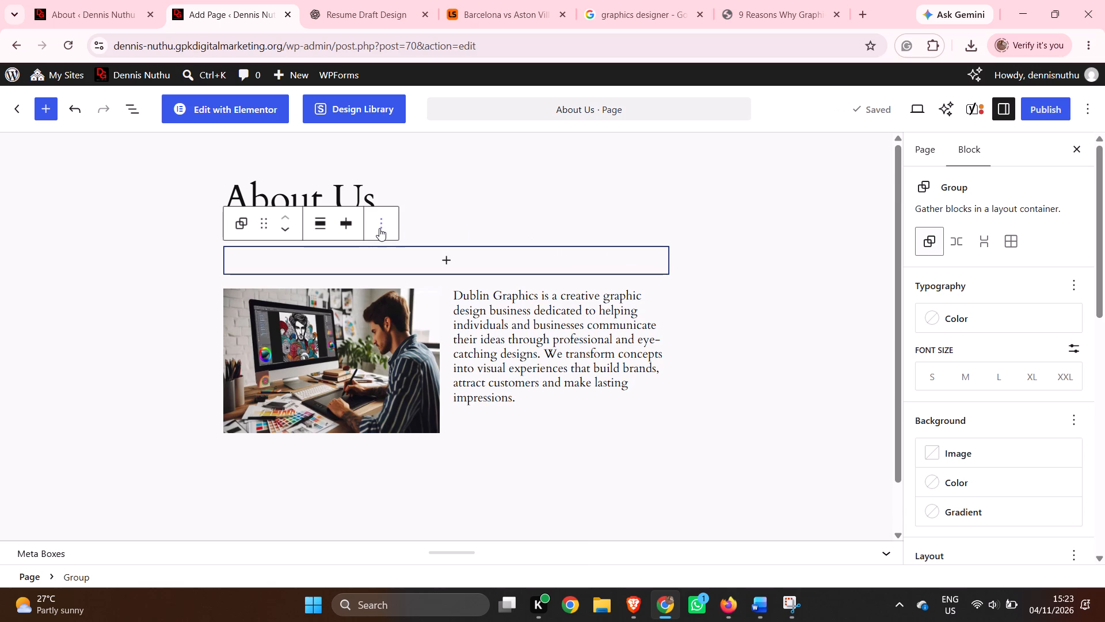
{"action": "left_click", "coordinate": [379, 228]}
{"action": "scroll", "coordinate": [427, 538], "scroll_direction": "down", "scroll_amount": 3}
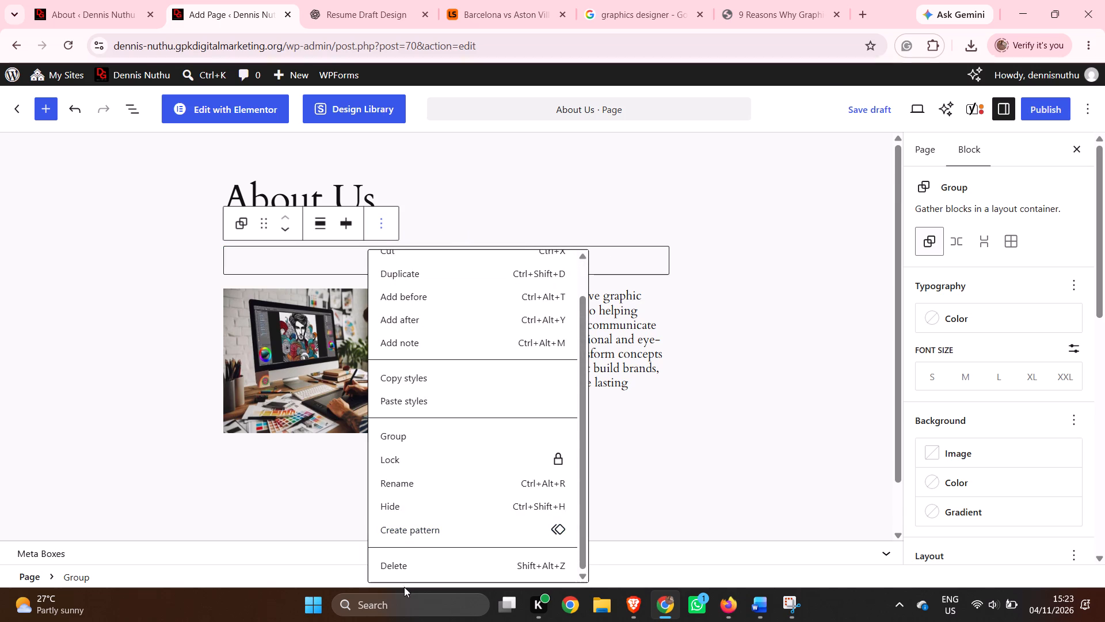
{"action": "left_click", "coordinate": [399, 555]}
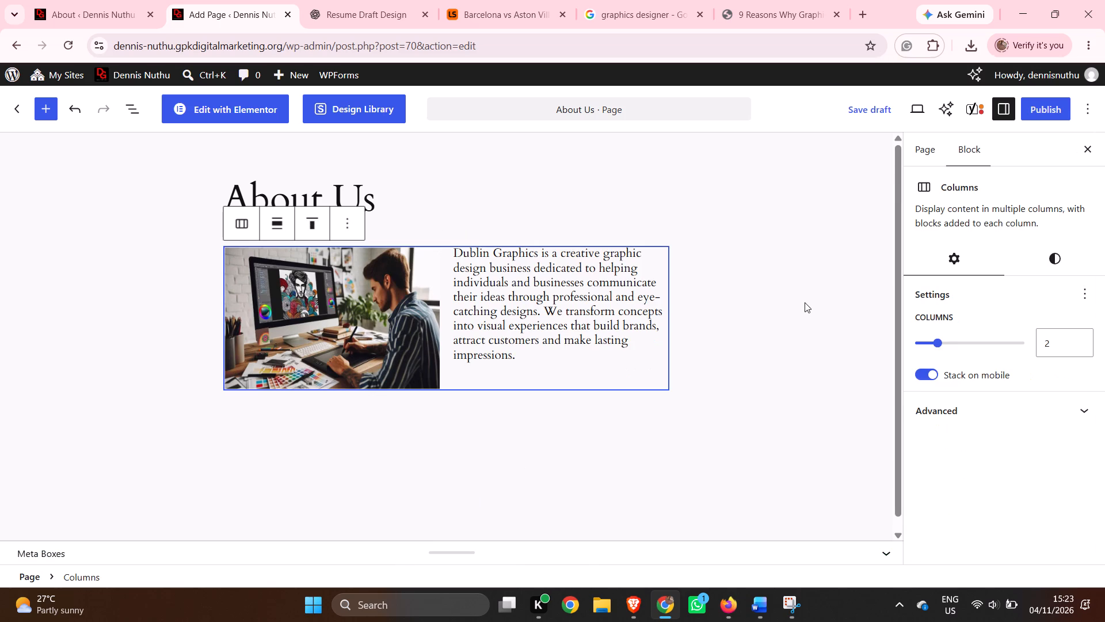
{"action": "left_click", "coordinate": [805, 302]}
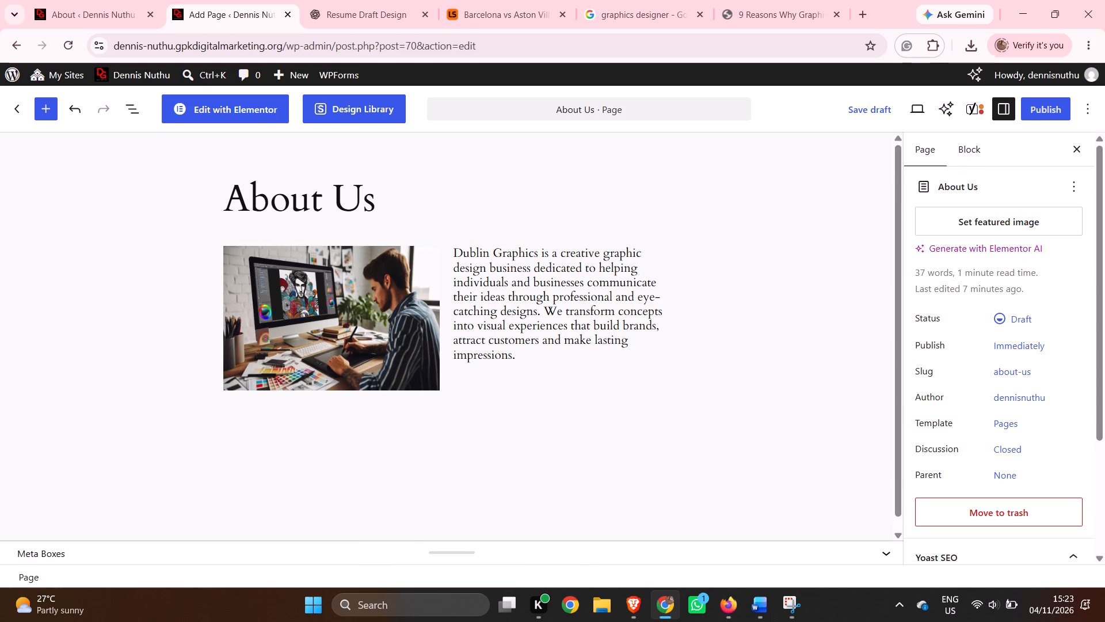
Hide the block settings sidebar to widen the About Us page's editing area.
{"action": "left_click", "coordinate": [521, 354]}
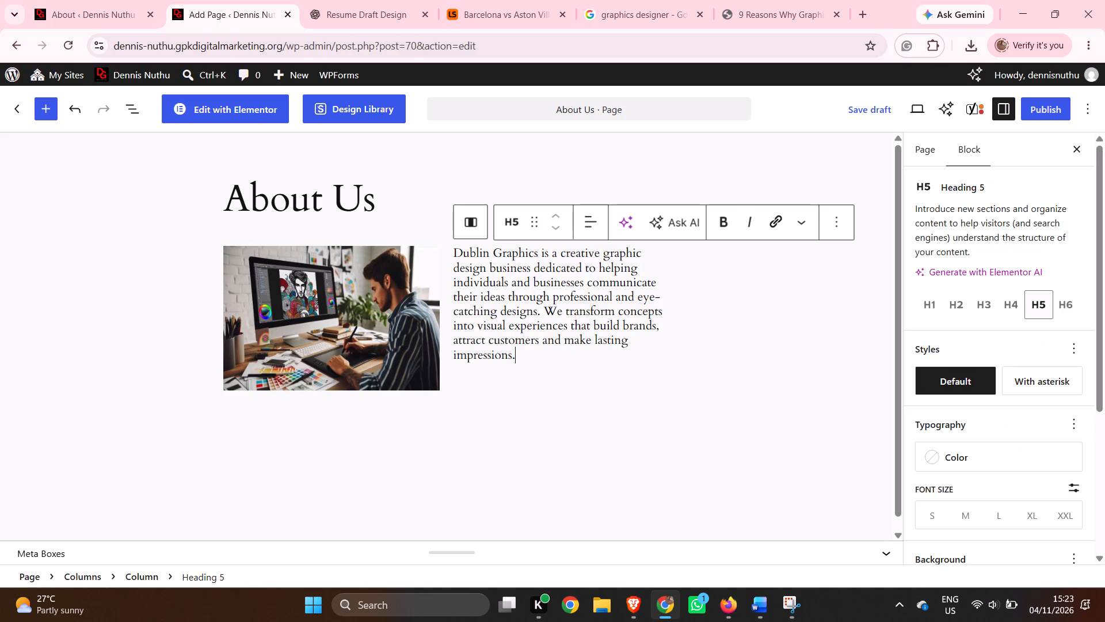
{"action": "left_click", "coordinate": [993, 109]}
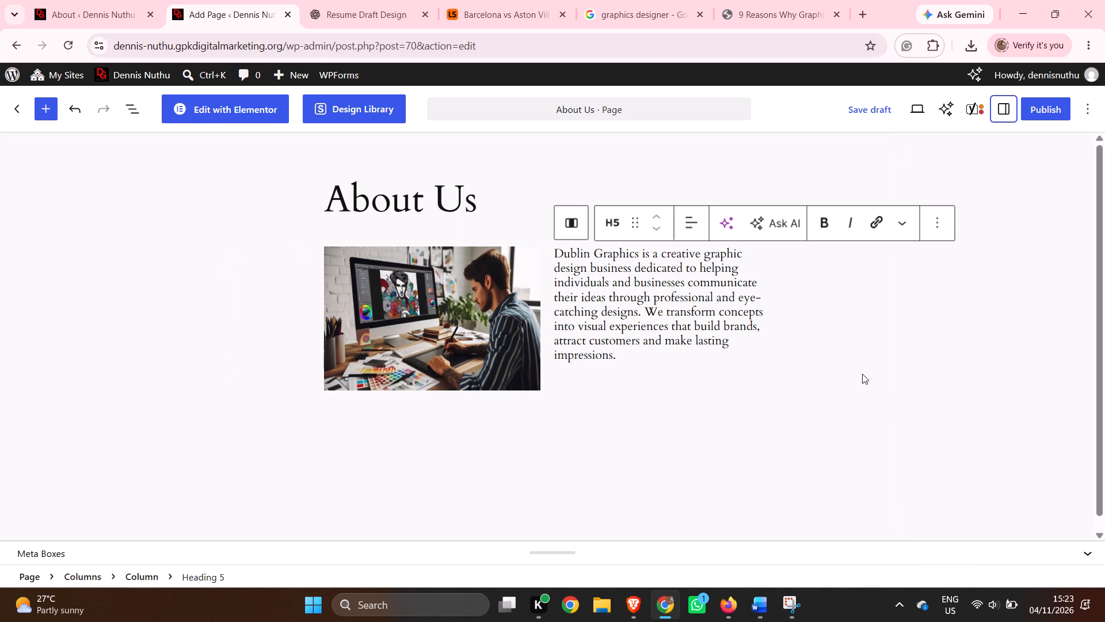
{"action": "scroll", "coordinate": [45, 405], "scroll_direction": "down", "scroll_amount": 2}
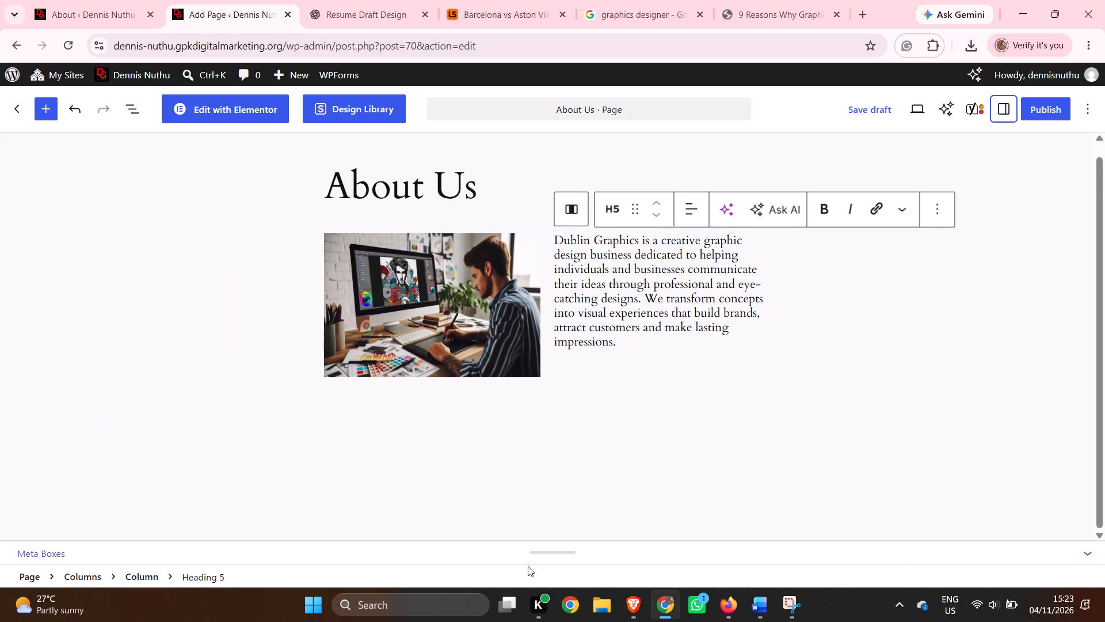
Switch to WhatsApp.
{"action": "left_click", "coordinate": [695, 606]}
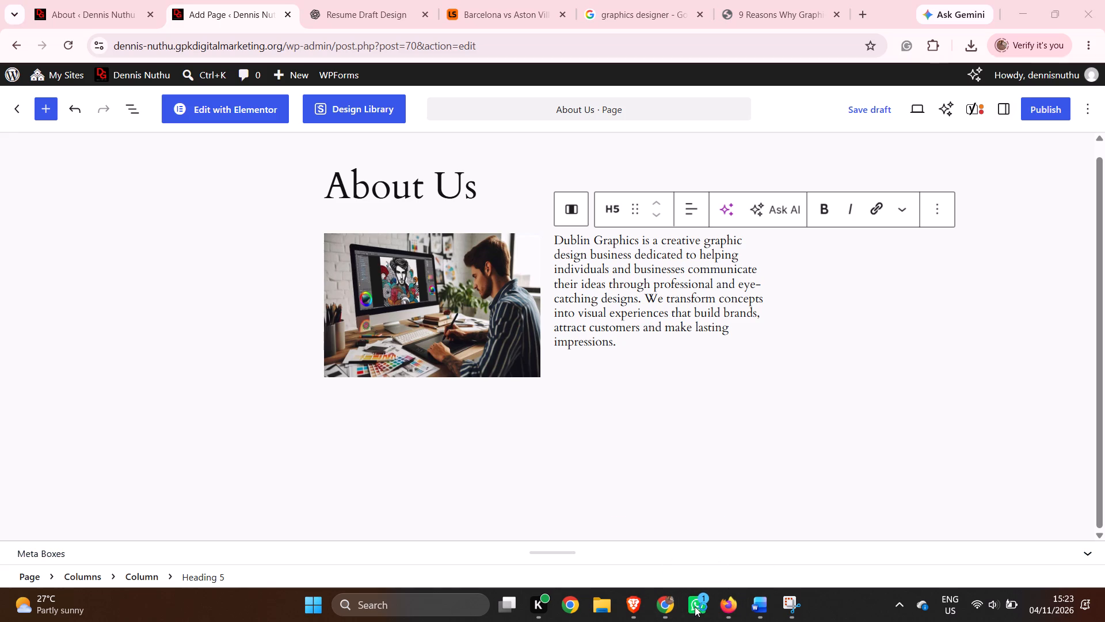
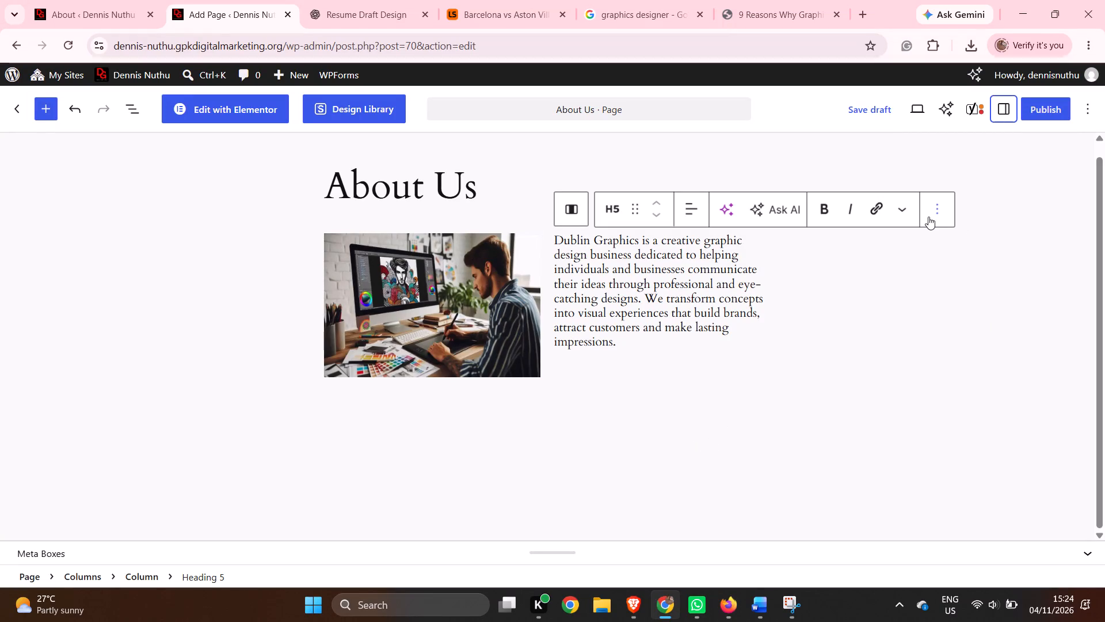
Show the block settings sidebar for the introduction text in the second column.
{"action": "left_click", "coordinate": [628, 315]}
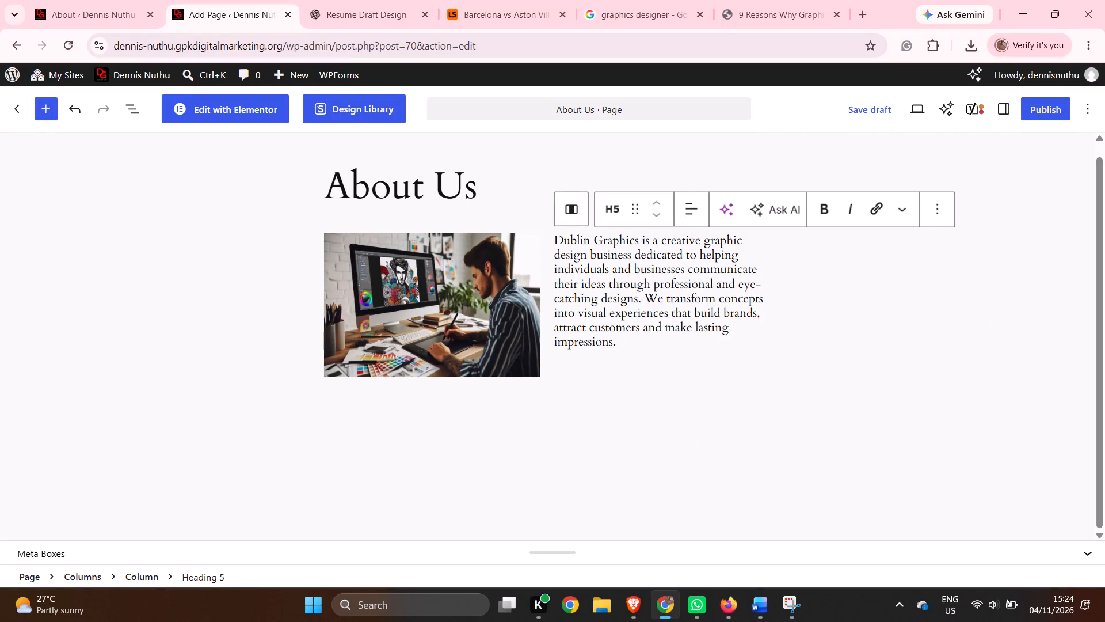
{"action": "left_click", "coordinate": [706, 298]}
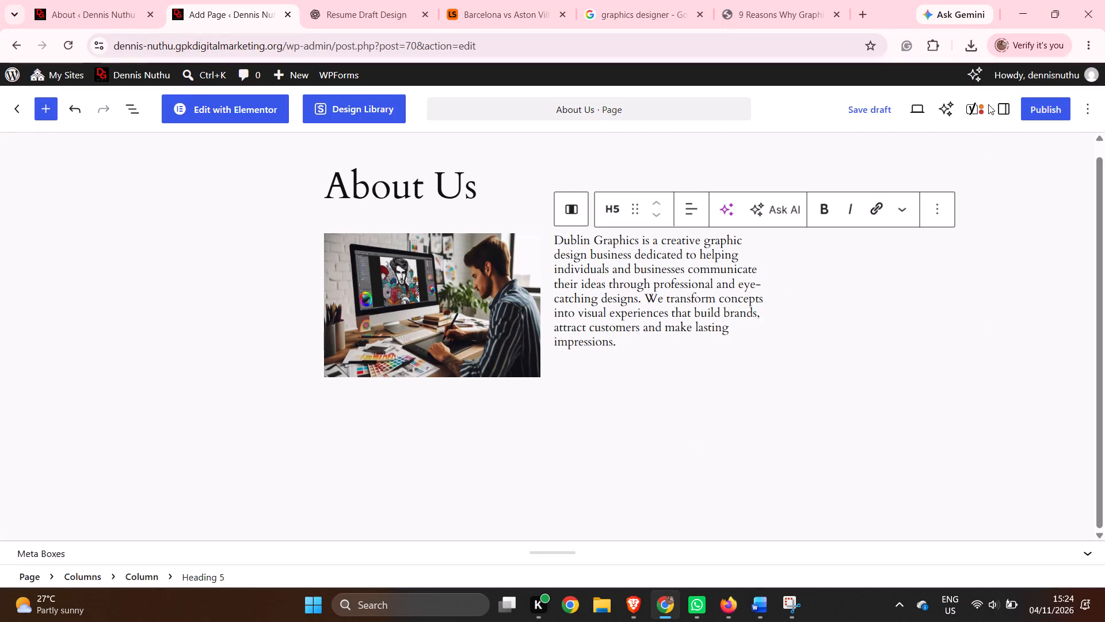
{"action": "left_click", "coordinate": [1000, 105]}
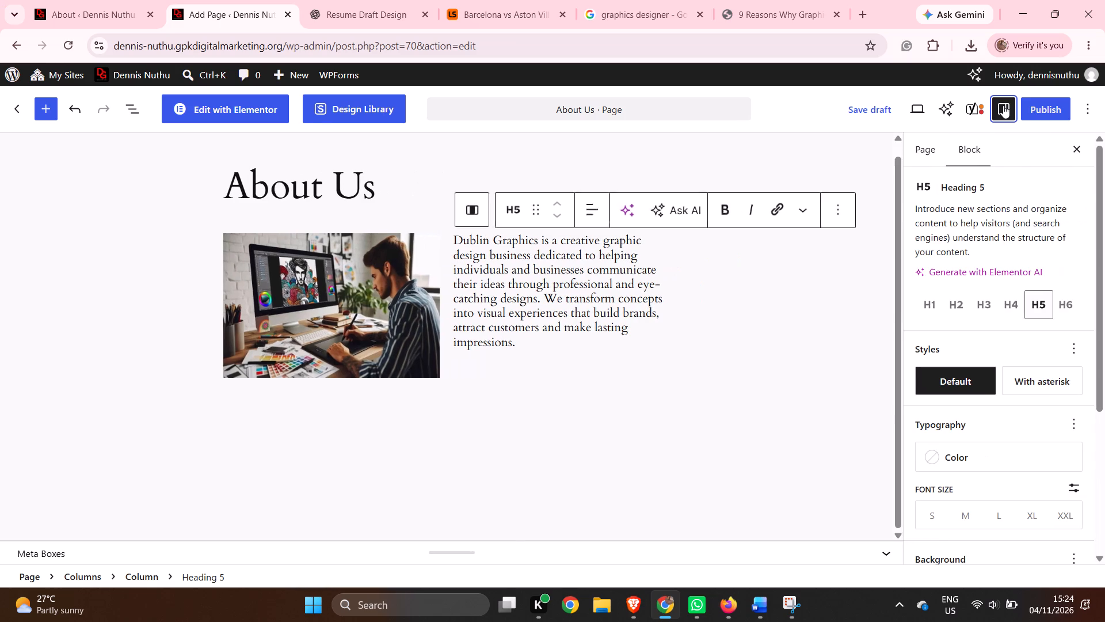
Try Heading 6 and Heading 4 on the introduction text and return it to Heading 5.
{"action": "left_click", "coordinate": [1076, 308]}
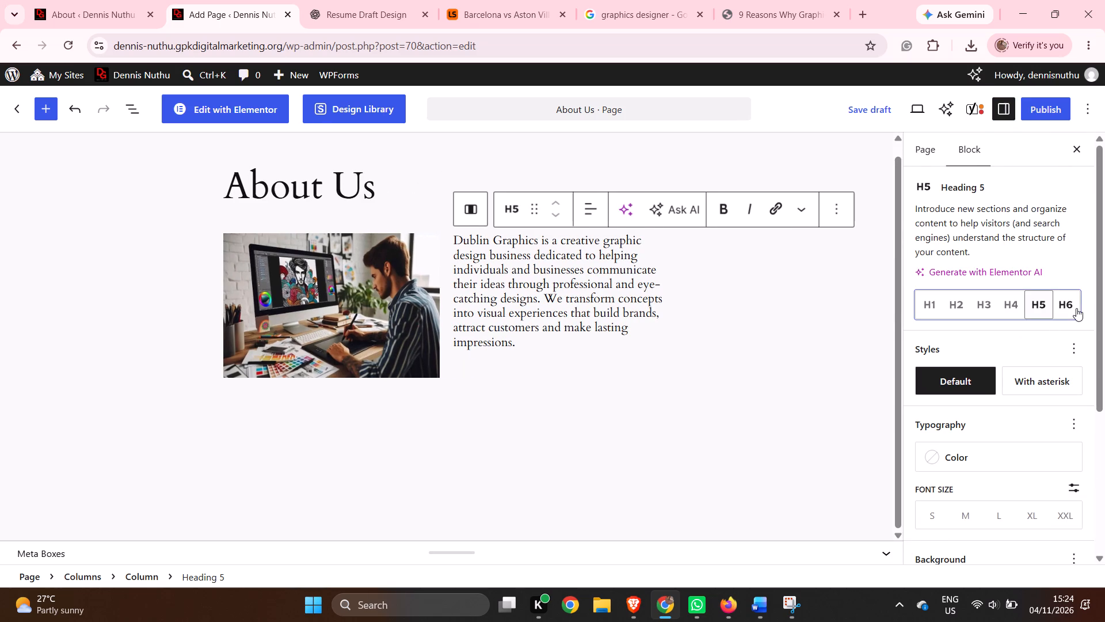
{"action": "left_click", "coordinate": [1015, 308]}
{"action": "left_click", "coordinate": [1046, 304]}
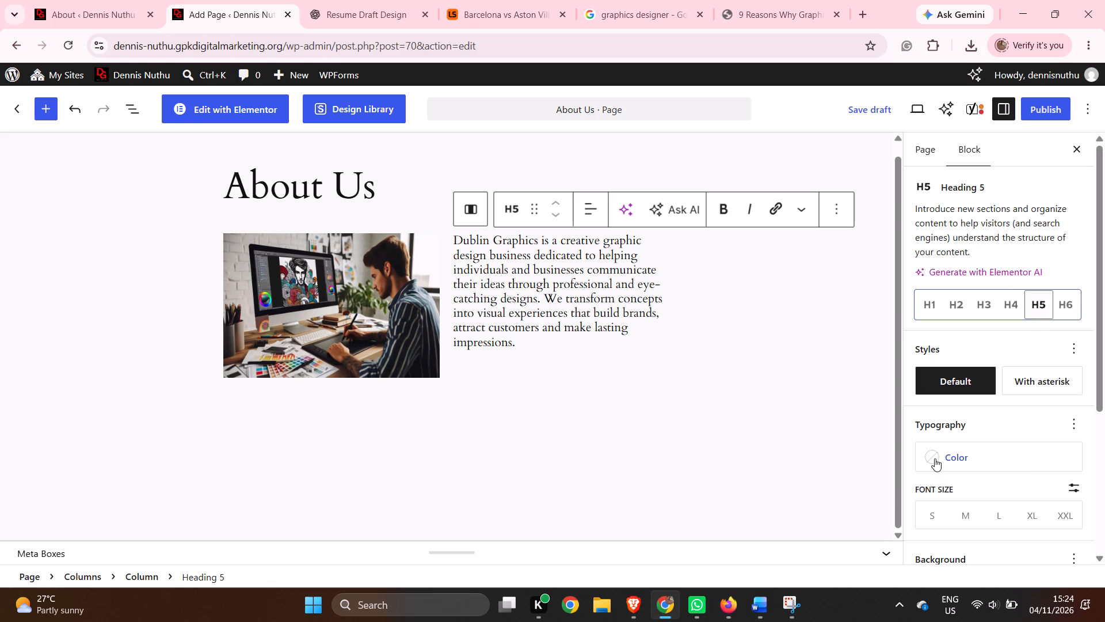
Compare font sizes L and XL on the introduction text and settle on M.
{"action": "scroll", "coordinate": [935, 458], "scroll_direction": "down", "scroll_amount": 1}
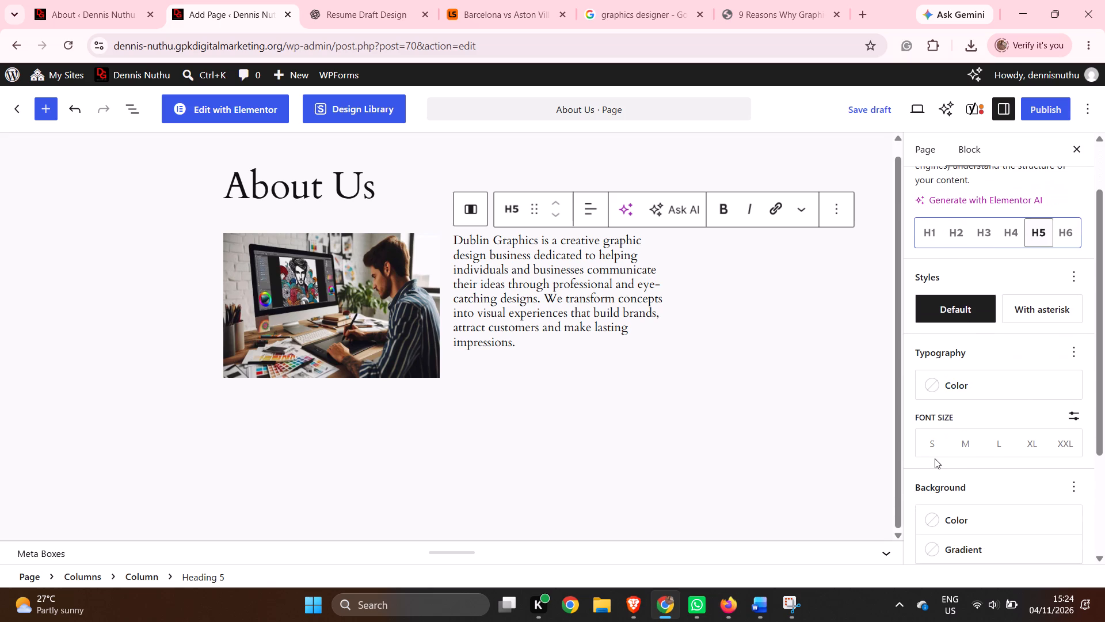
{"action": "scroll", "coordinate": [940, 458], "scroll_direction": "down", "scroll_amount": 1}
{"action": "left_click", "coordinate": [971, 366]}
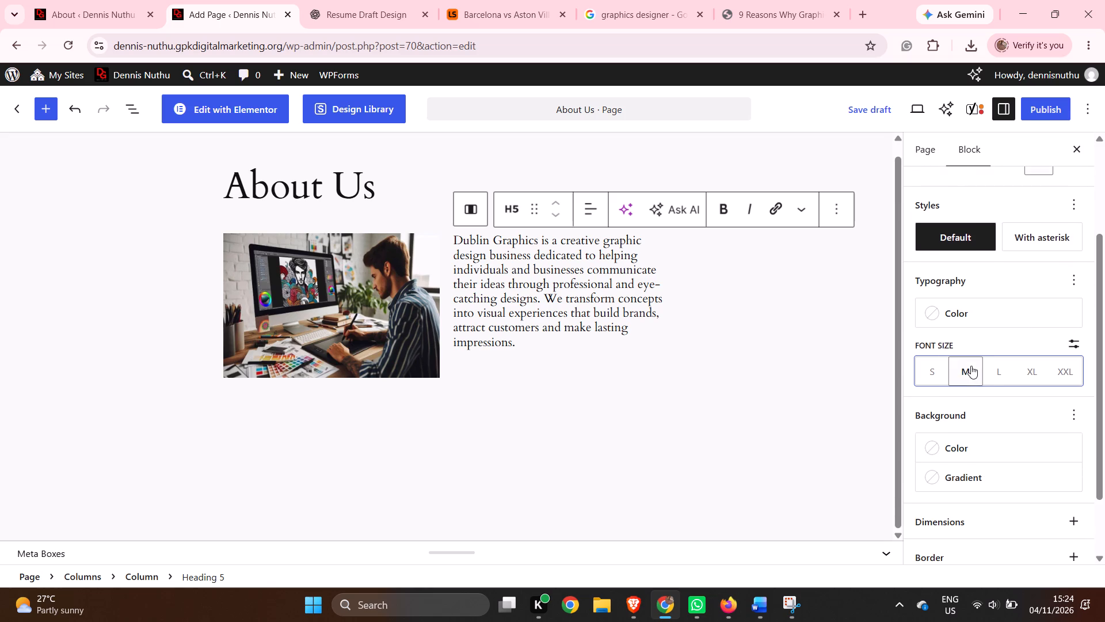
{"action": "left_click", "coordinate": [992, 374]}
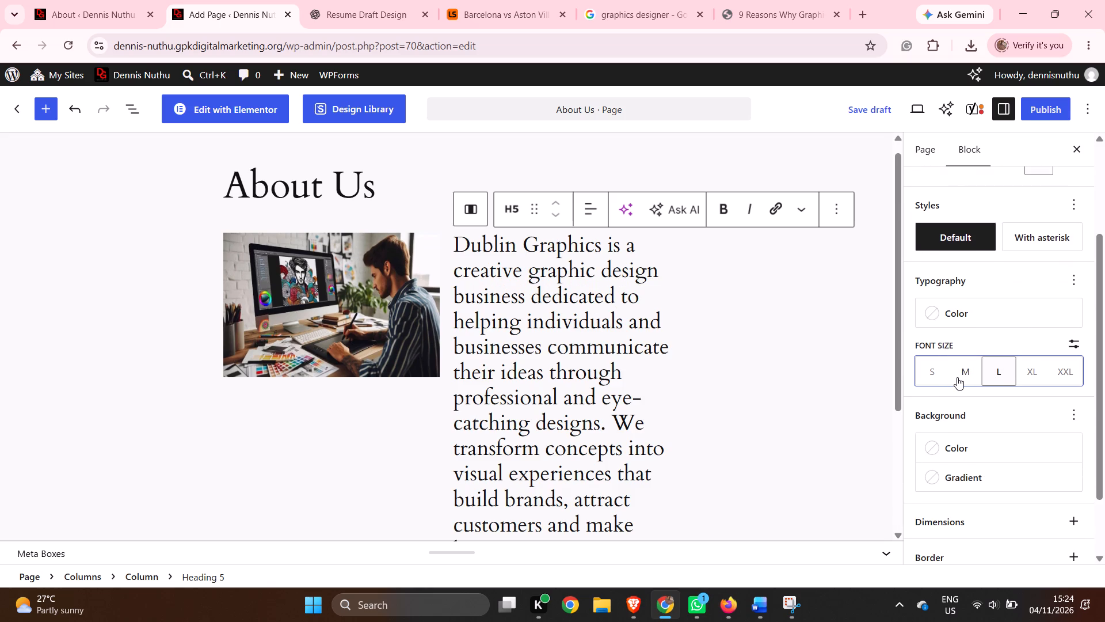
{"action": "left_click", "coordinate": [959, 377]}
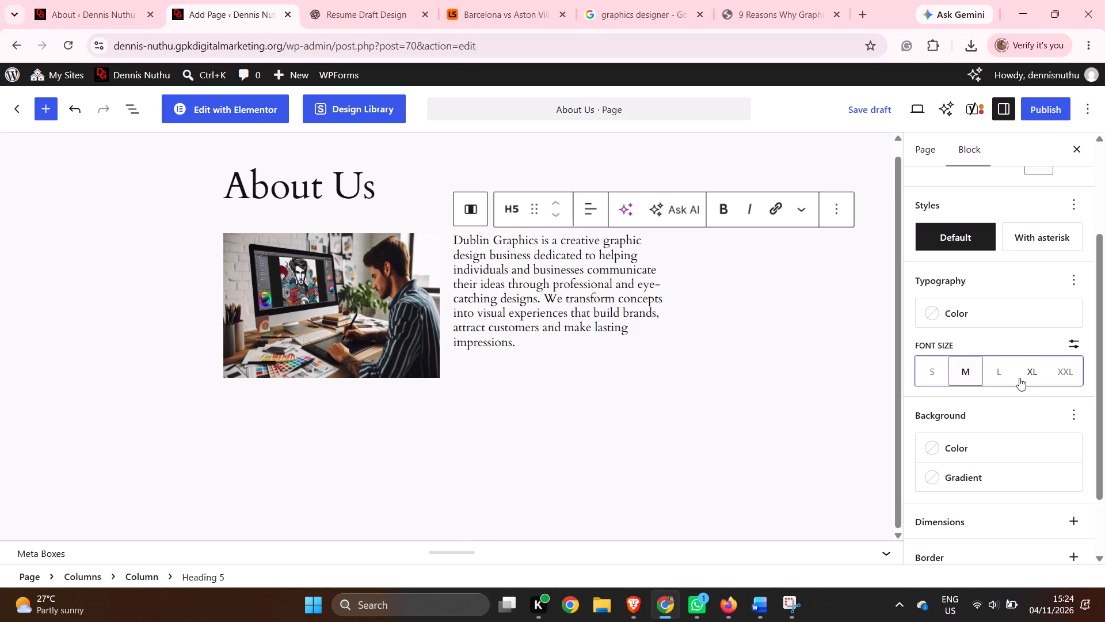
{"action": "left_click", "coordinate": [1028, 373]}
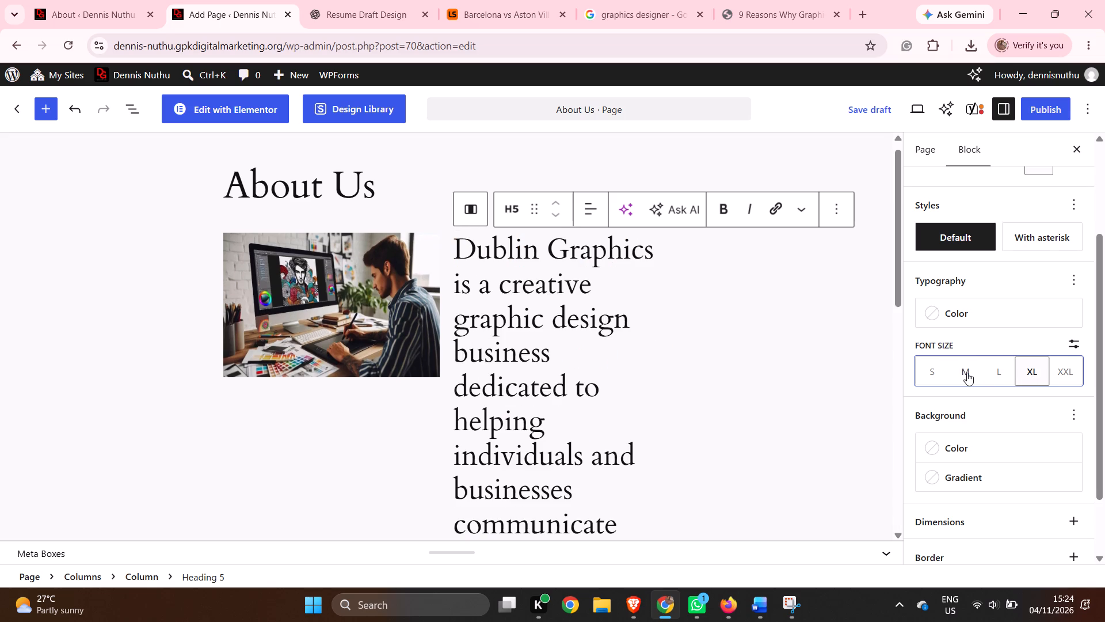
{"action": "left_click", "coordinate": [967, 373]}
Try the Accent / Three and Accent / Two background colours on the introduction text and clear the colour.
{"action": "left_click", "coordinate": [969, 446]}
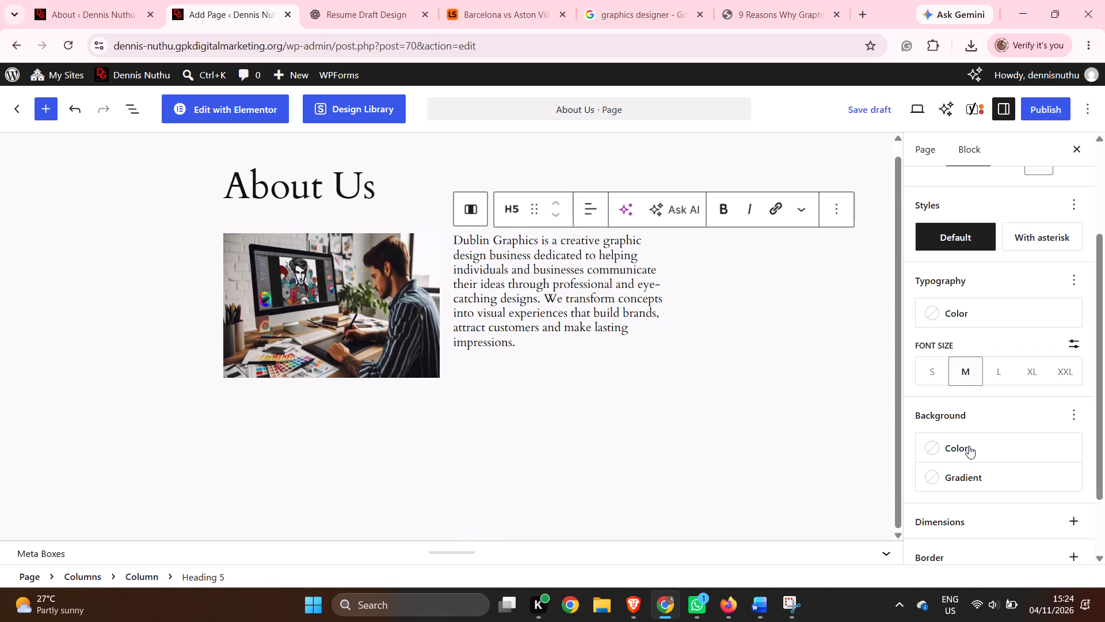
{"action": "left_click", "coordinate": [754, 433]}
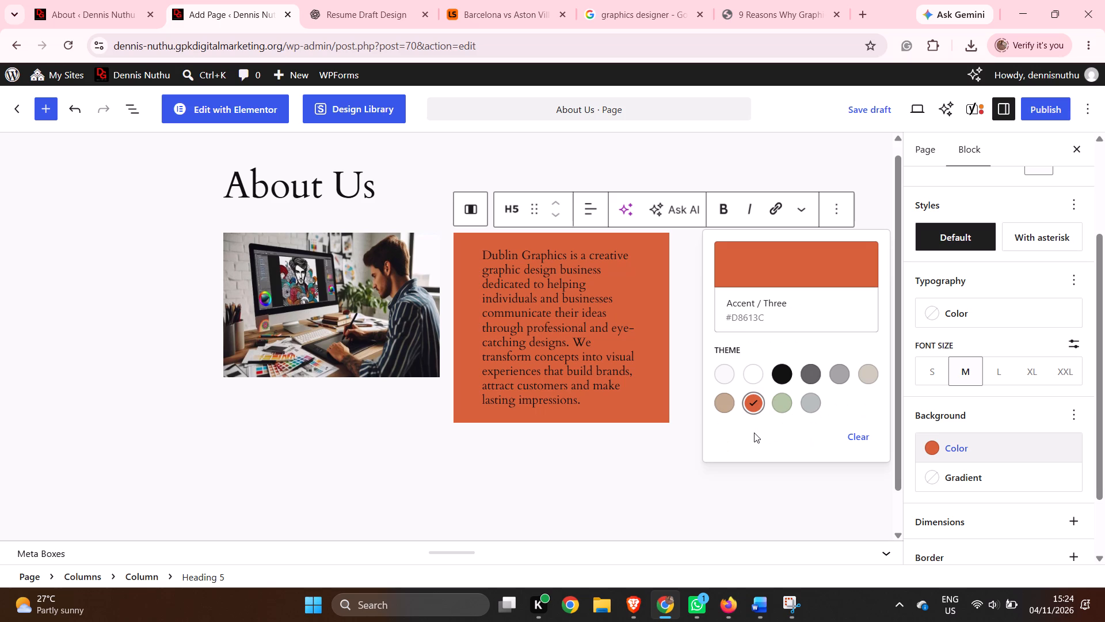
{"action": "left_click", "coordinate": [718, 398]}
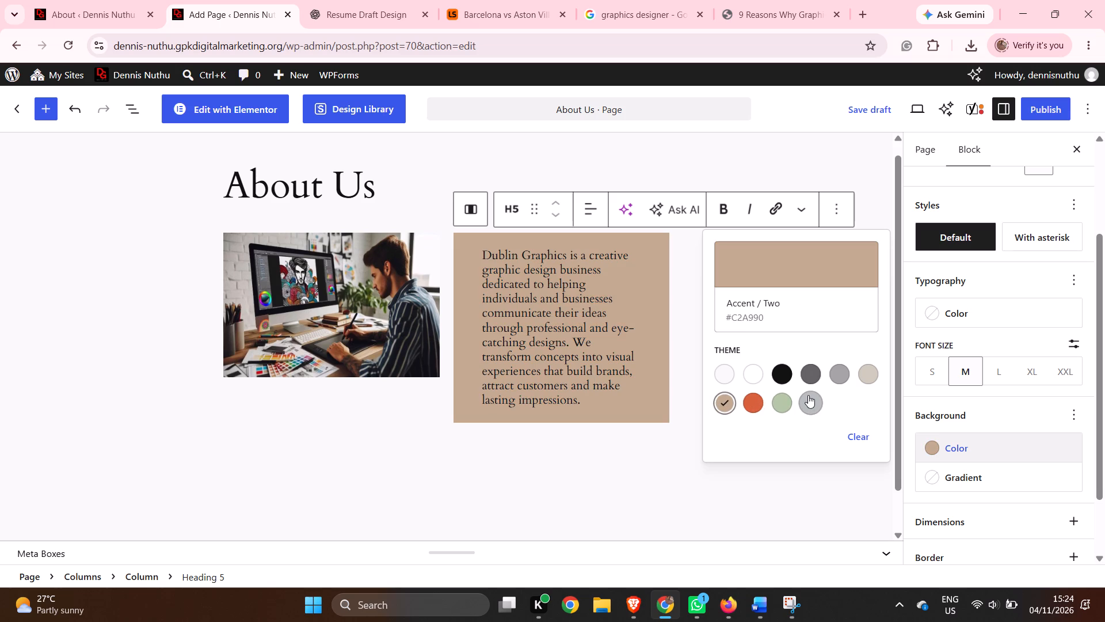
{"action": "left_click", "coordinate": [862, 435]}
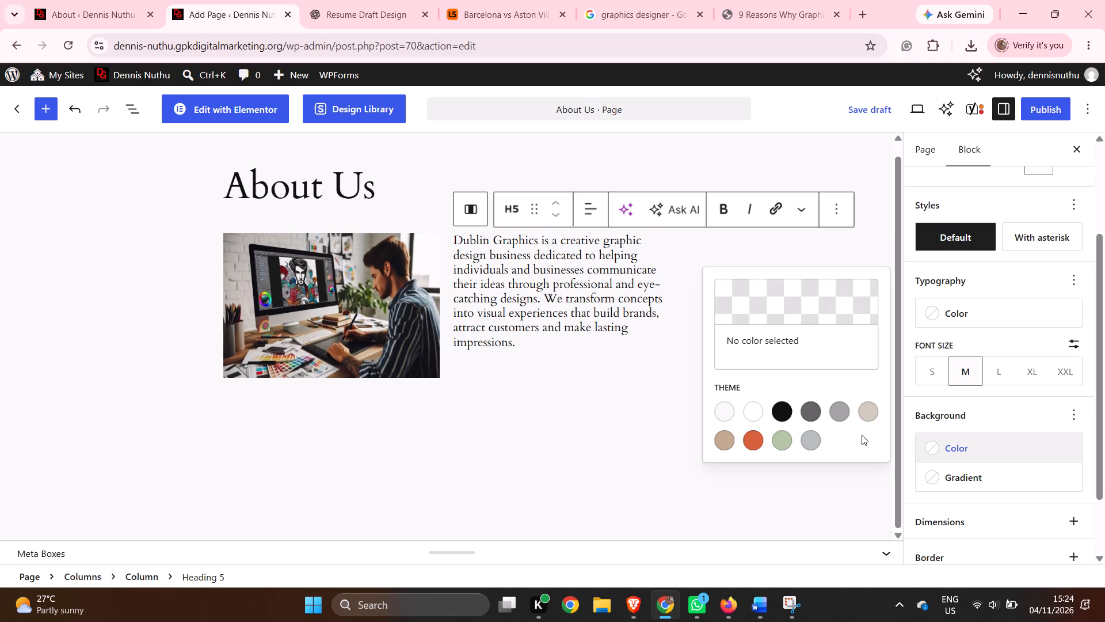
Try the green and tan theme gradients behind the introduction text and settle on the light beige fading gradient.
{"action": "left_click", "coordinate": [938, 479]}
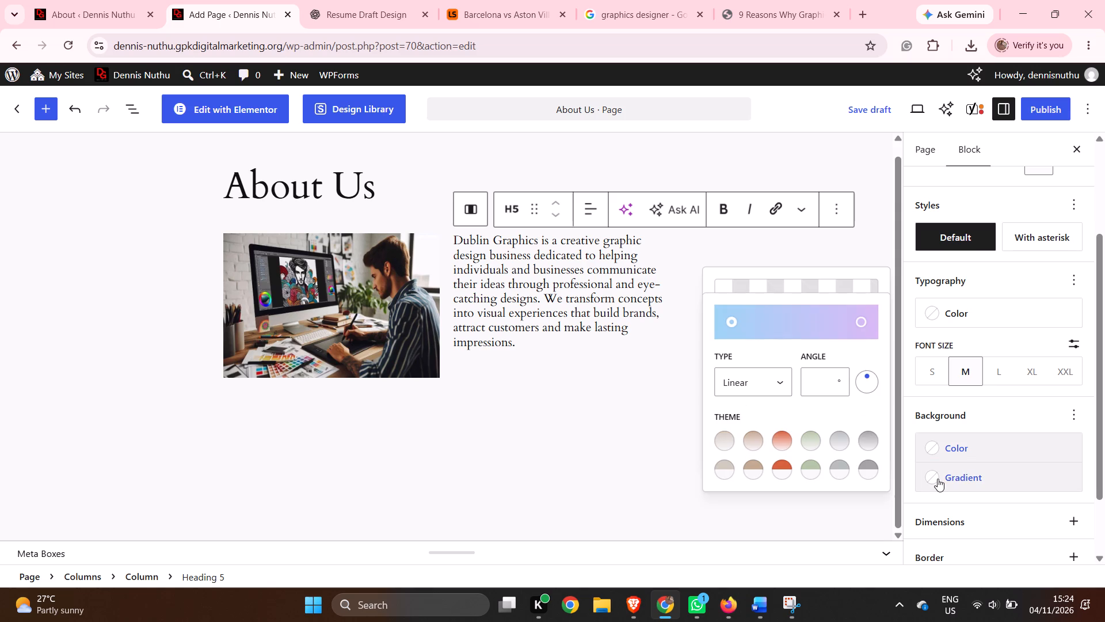
{"action": "left_click", "coordinate": [809, 435]}
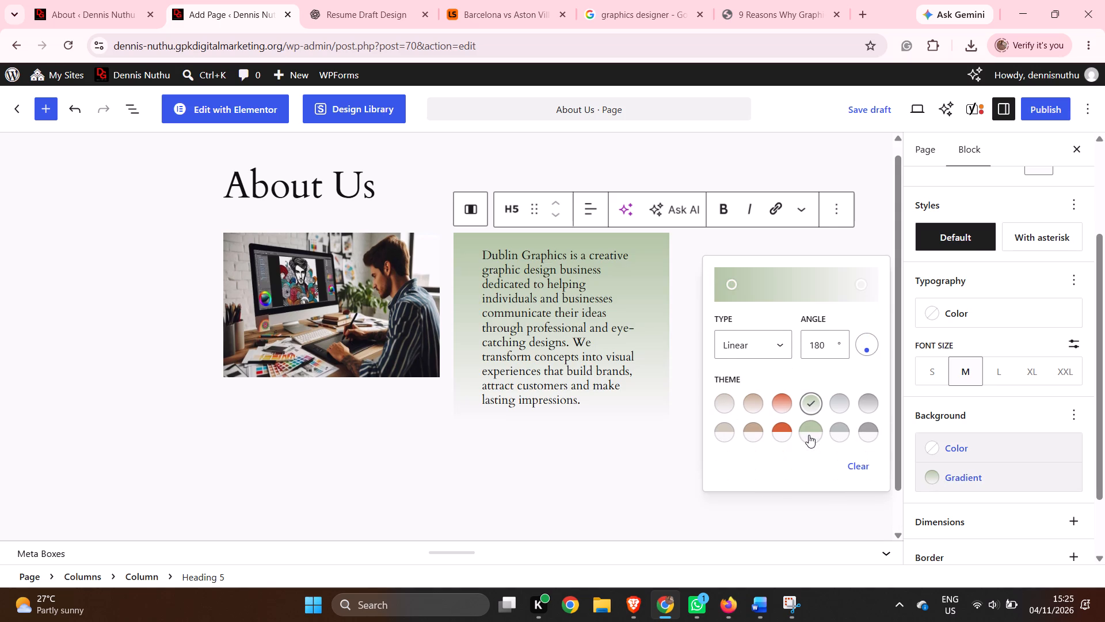
{"action": "left_click", "coordinate": [766, 400]}
{"action": "left_click", "coordinate": [744, 400]}
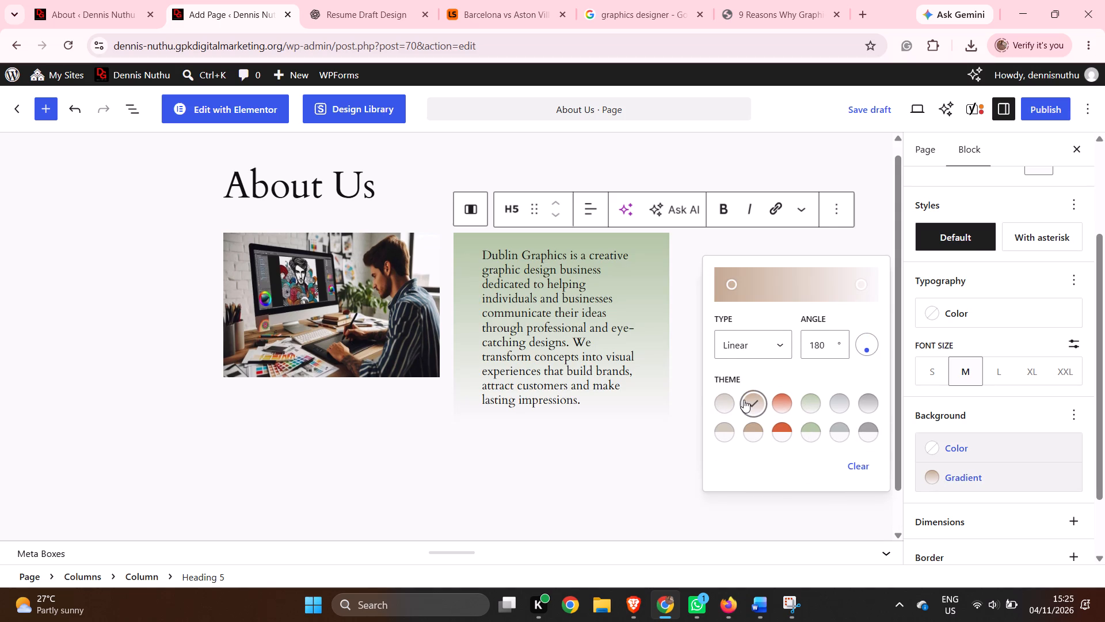
{"action": "left_click", "coordinate": [722, 400]}
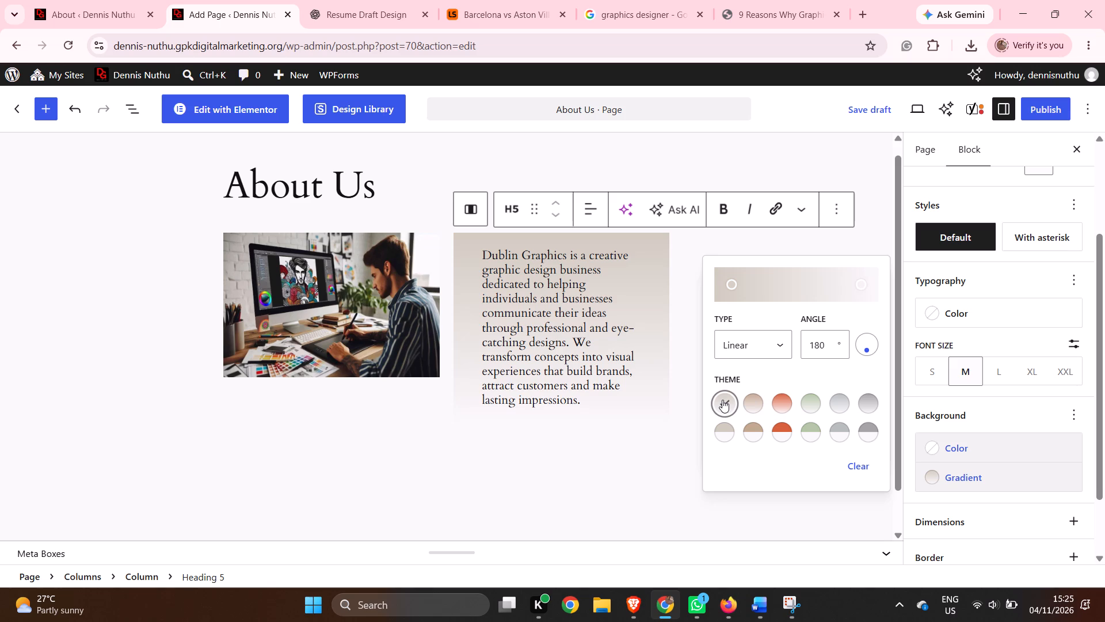
{"action": "left_click", "coordinate": [651, 462]}
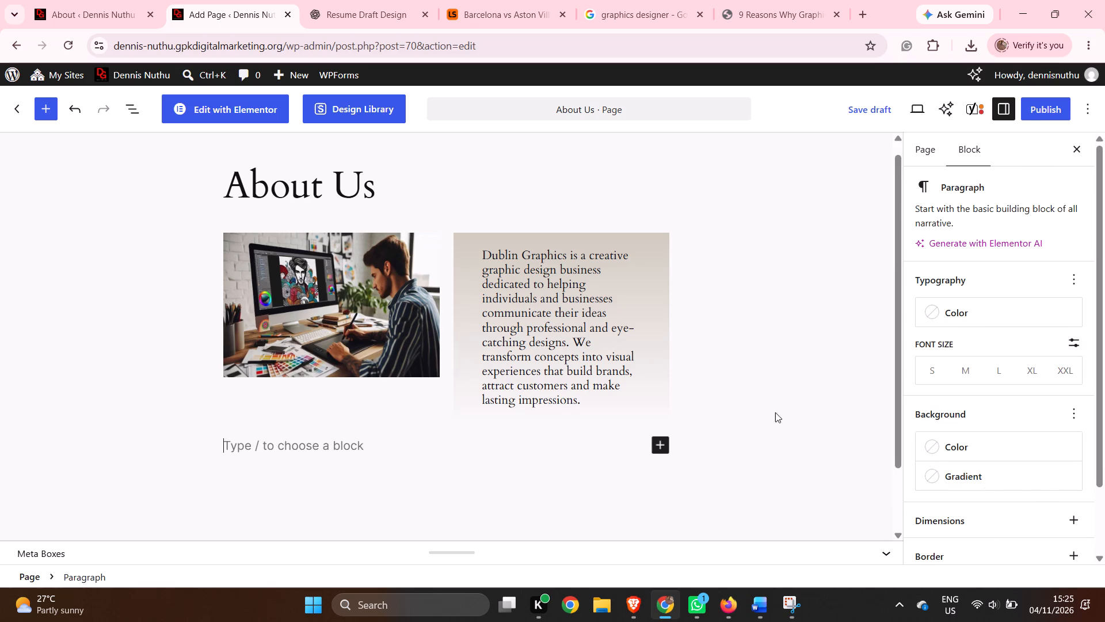
Look through the settings of the empty paragraph block below the columns, including its Advanced options.
{"action": "scroll", "coordinate": [985, 486], "scroll_direction": "down", "scroll_amount": 1}
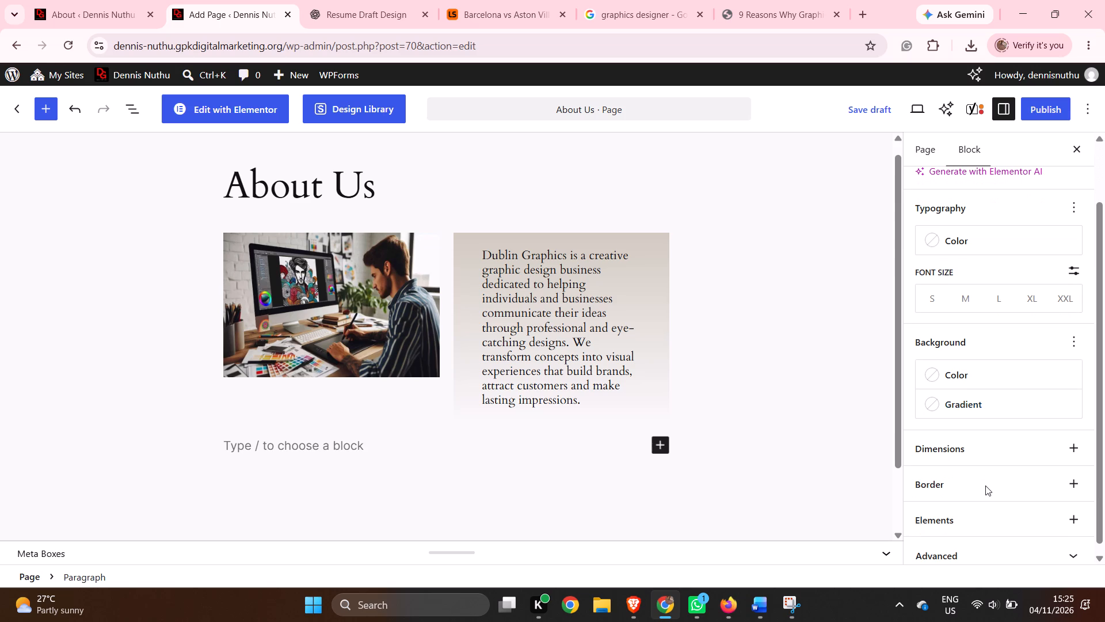
{"action": "scroll", "coordinate": [985, 486], "scroll_direction": "down", "scroll_amount": 5}
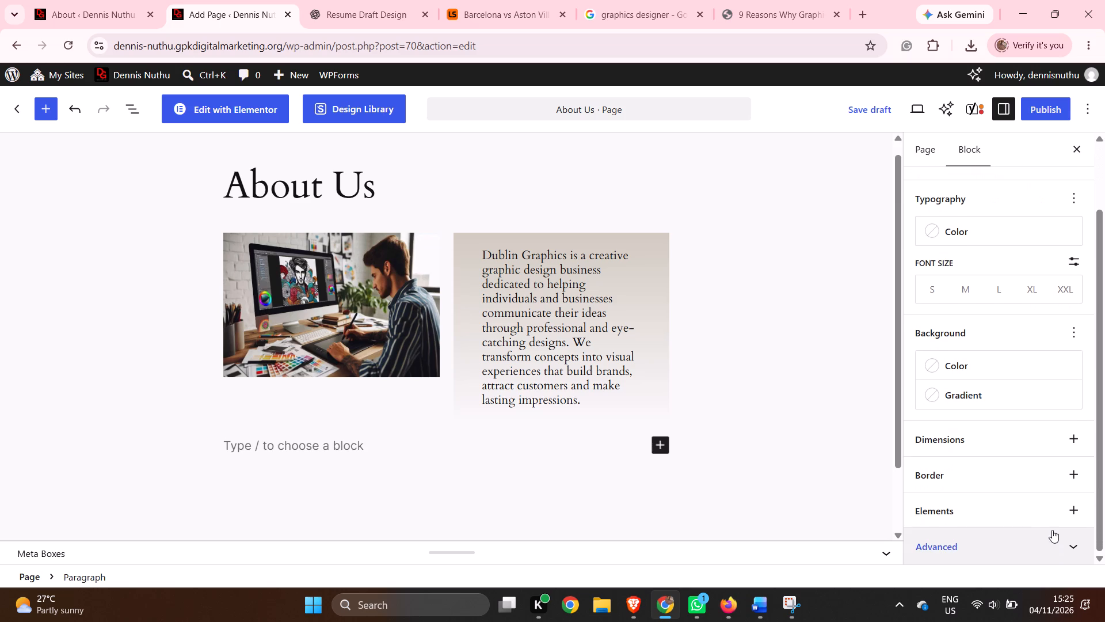
{"action": "left_click", "coordinate": [1062, 537]}
{"action": "scroll", "coordinate": [1012, 511], "scroll_direction": "down", "scroll_amount": 3}
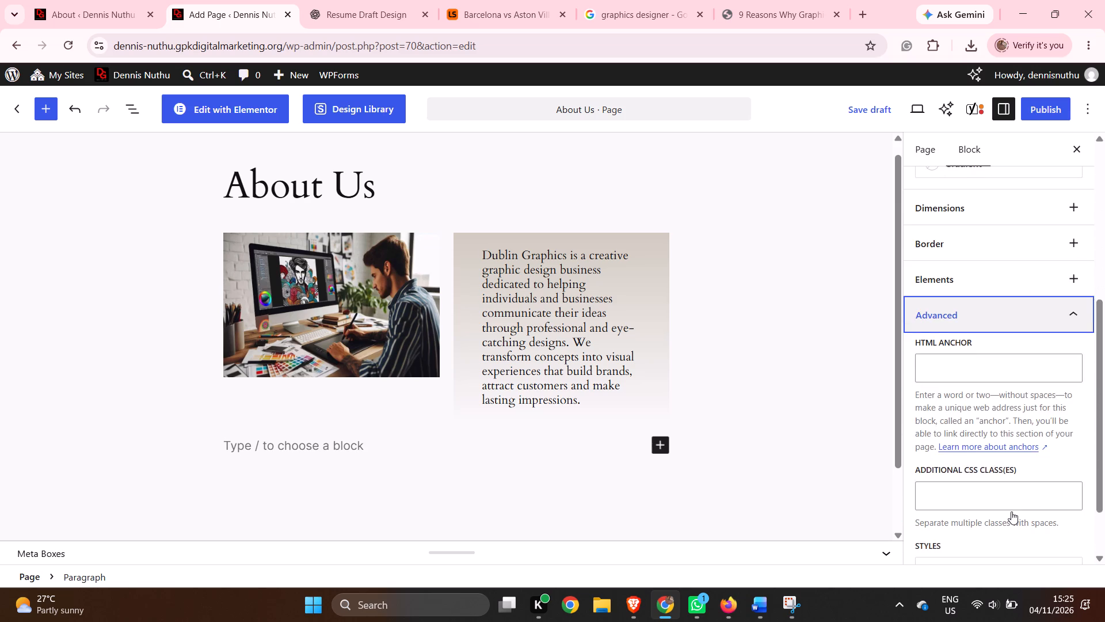
{"action": "scroll", "coordinate": [1011, 511], "scroll_direction": "up", "scroll_amount": 11}
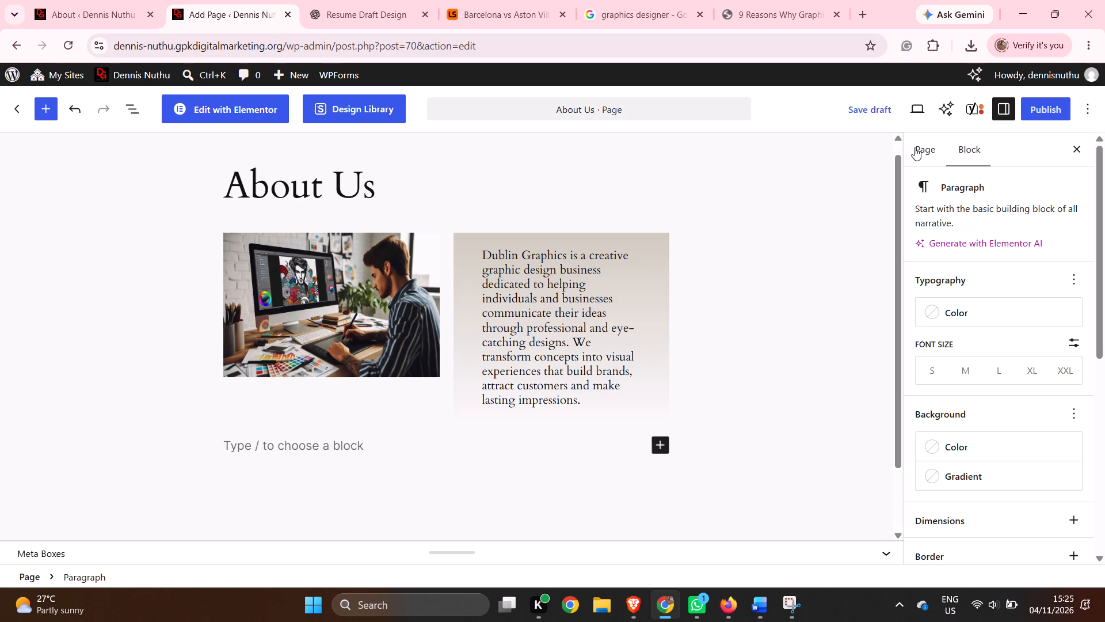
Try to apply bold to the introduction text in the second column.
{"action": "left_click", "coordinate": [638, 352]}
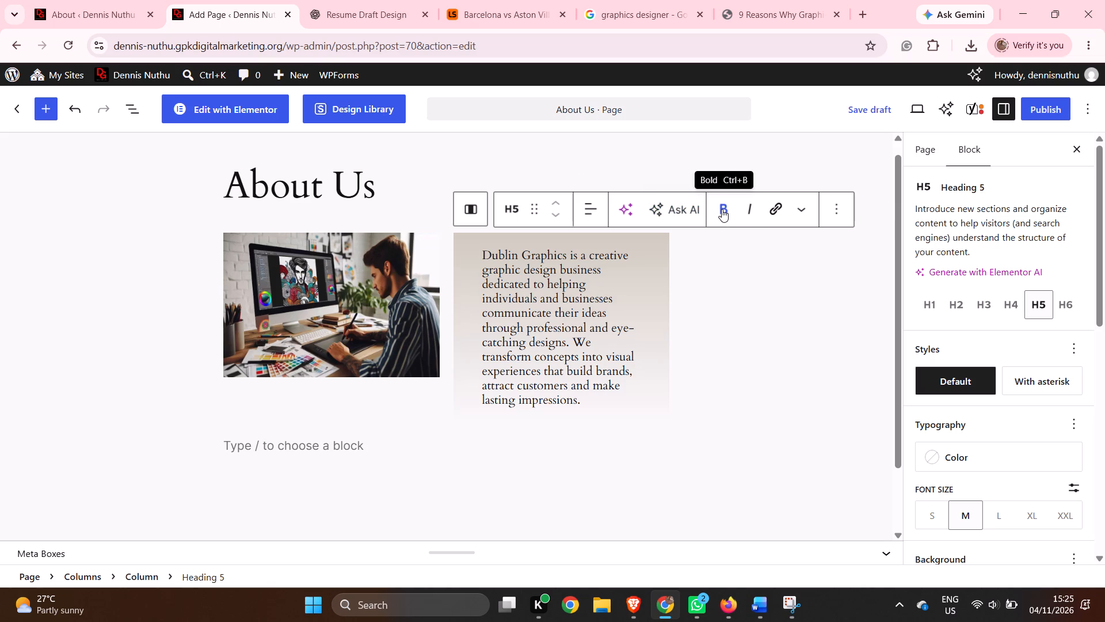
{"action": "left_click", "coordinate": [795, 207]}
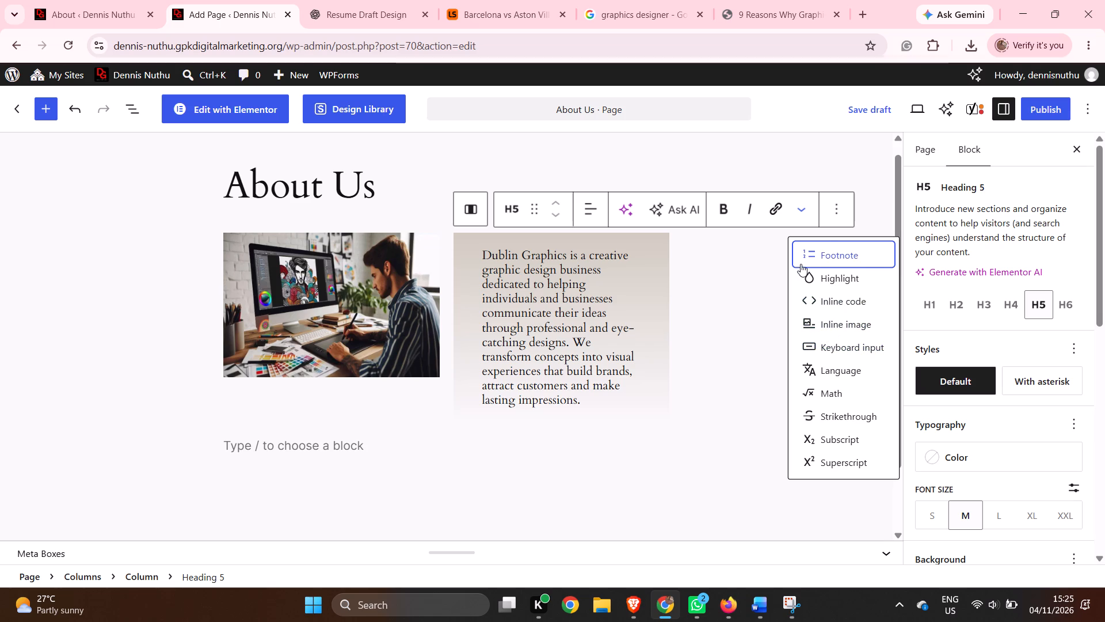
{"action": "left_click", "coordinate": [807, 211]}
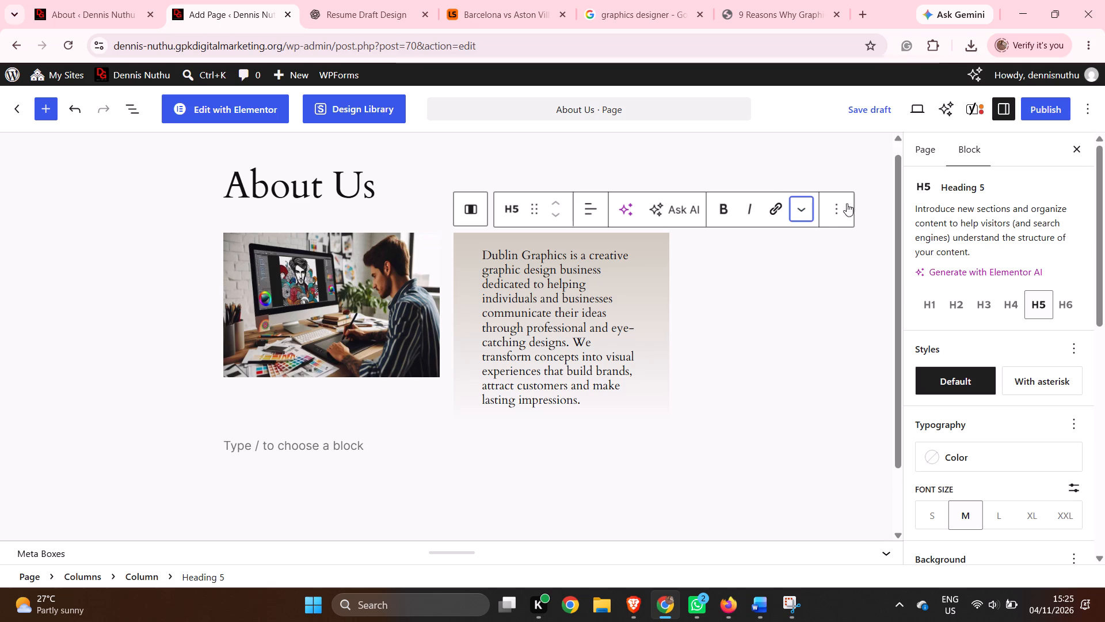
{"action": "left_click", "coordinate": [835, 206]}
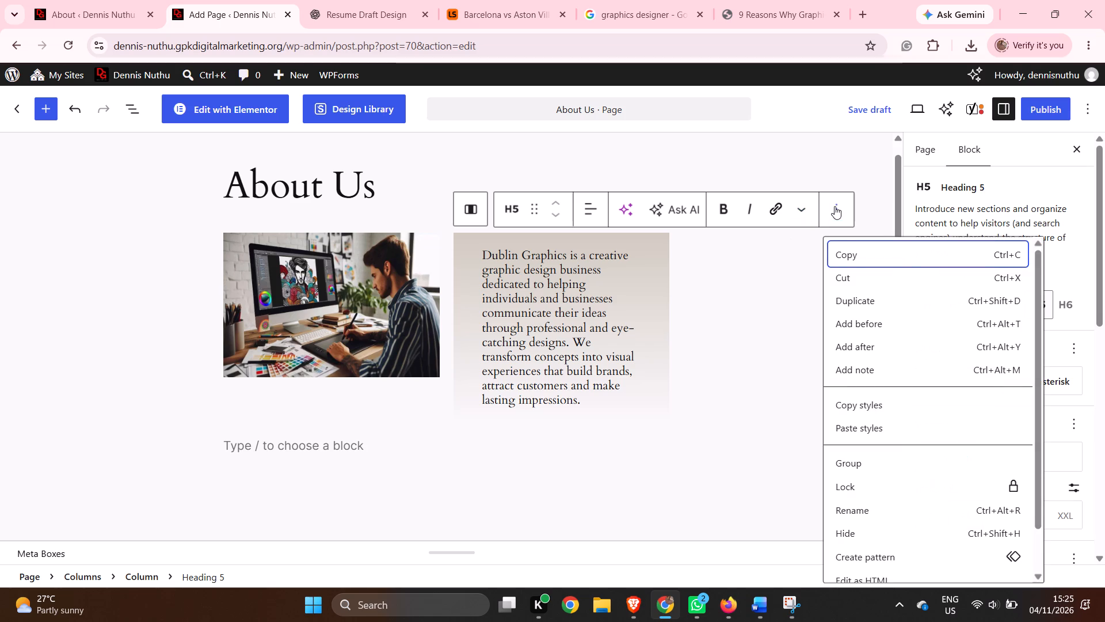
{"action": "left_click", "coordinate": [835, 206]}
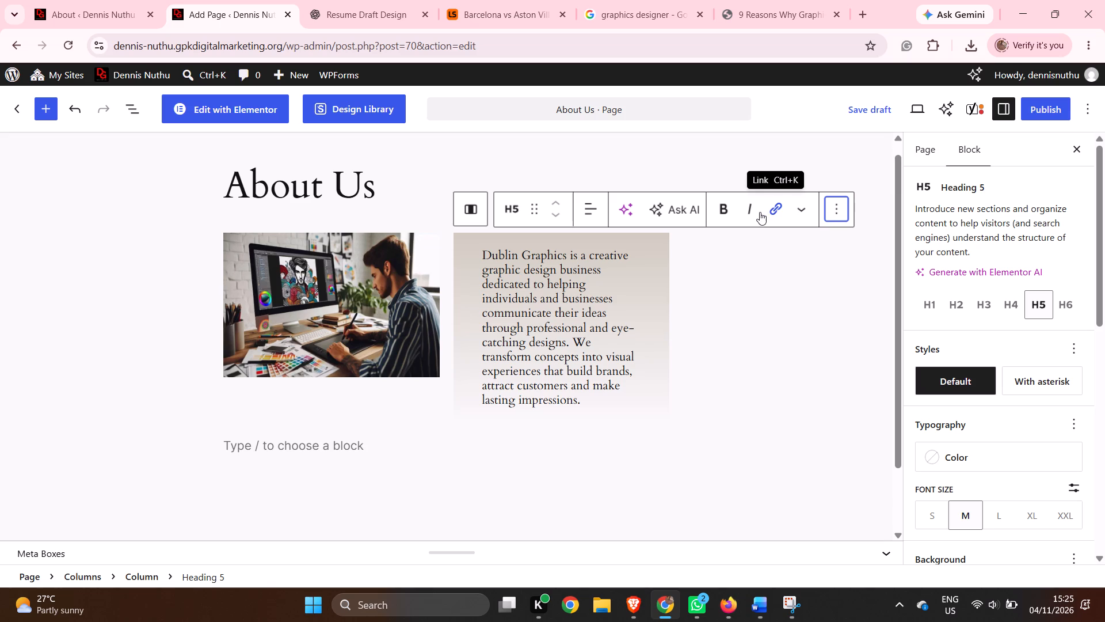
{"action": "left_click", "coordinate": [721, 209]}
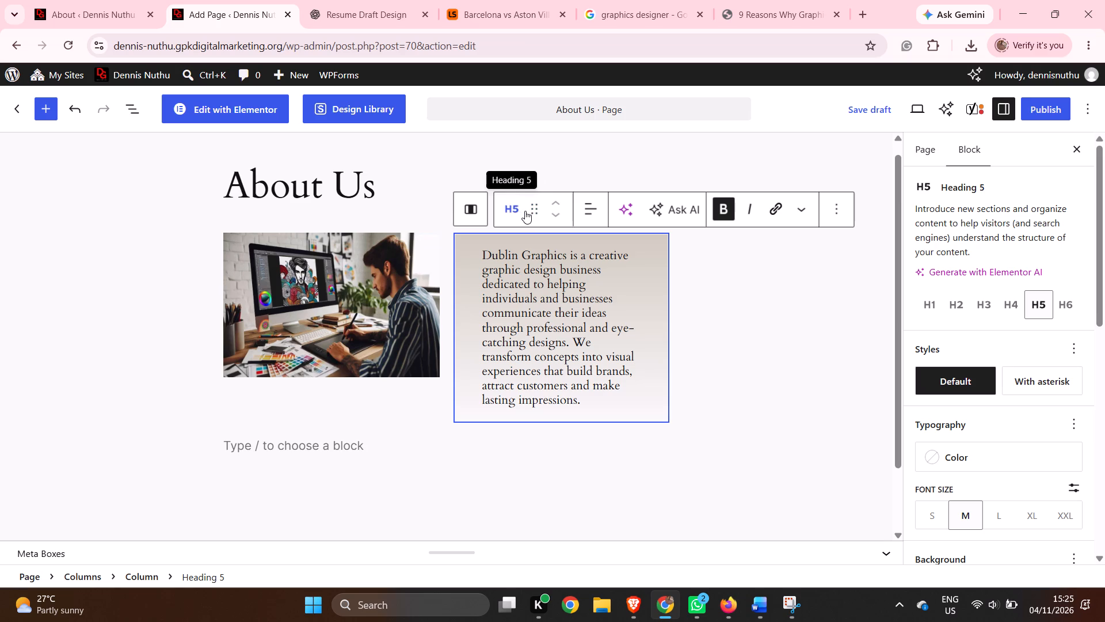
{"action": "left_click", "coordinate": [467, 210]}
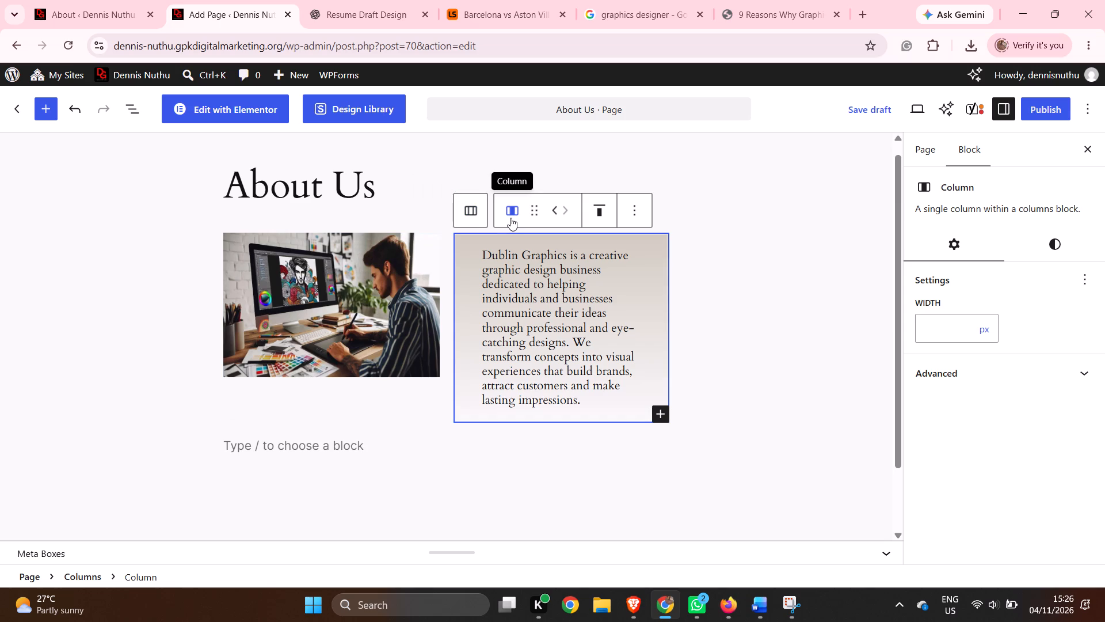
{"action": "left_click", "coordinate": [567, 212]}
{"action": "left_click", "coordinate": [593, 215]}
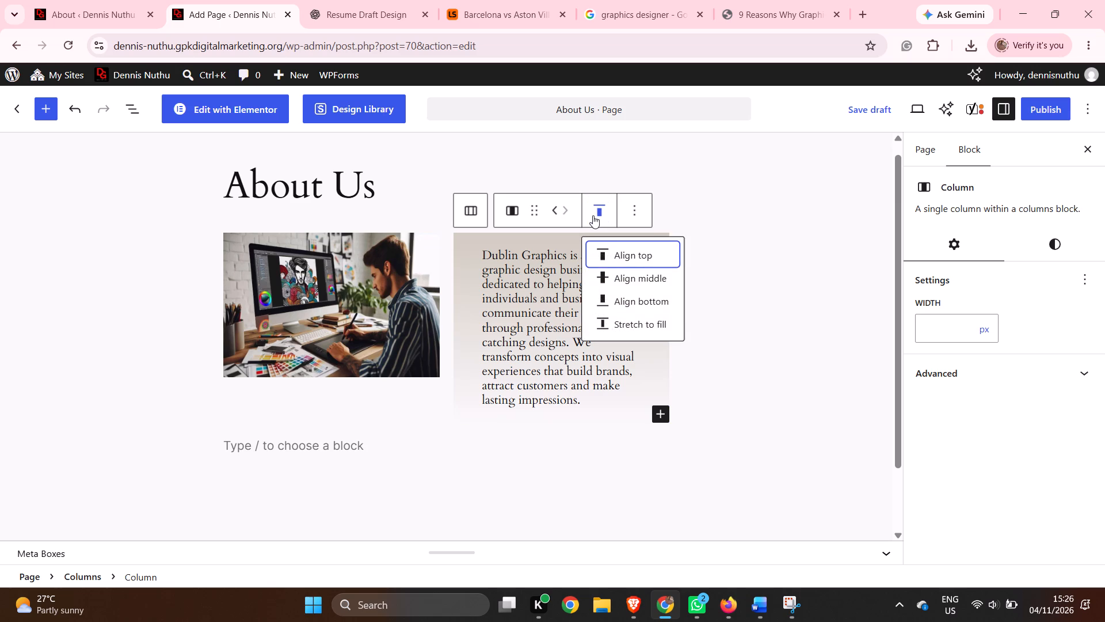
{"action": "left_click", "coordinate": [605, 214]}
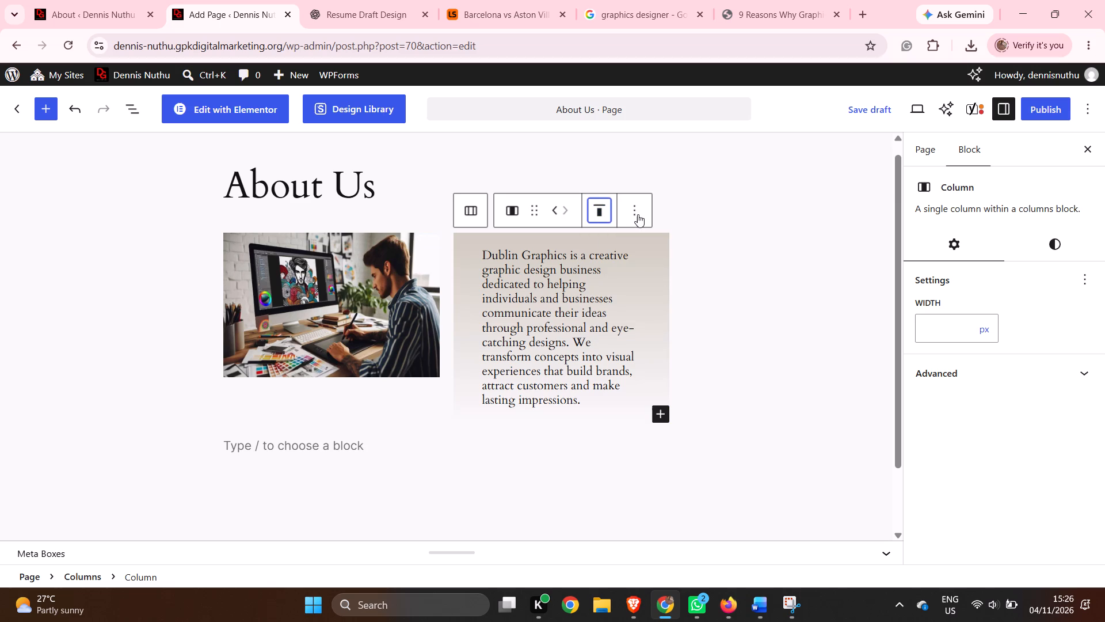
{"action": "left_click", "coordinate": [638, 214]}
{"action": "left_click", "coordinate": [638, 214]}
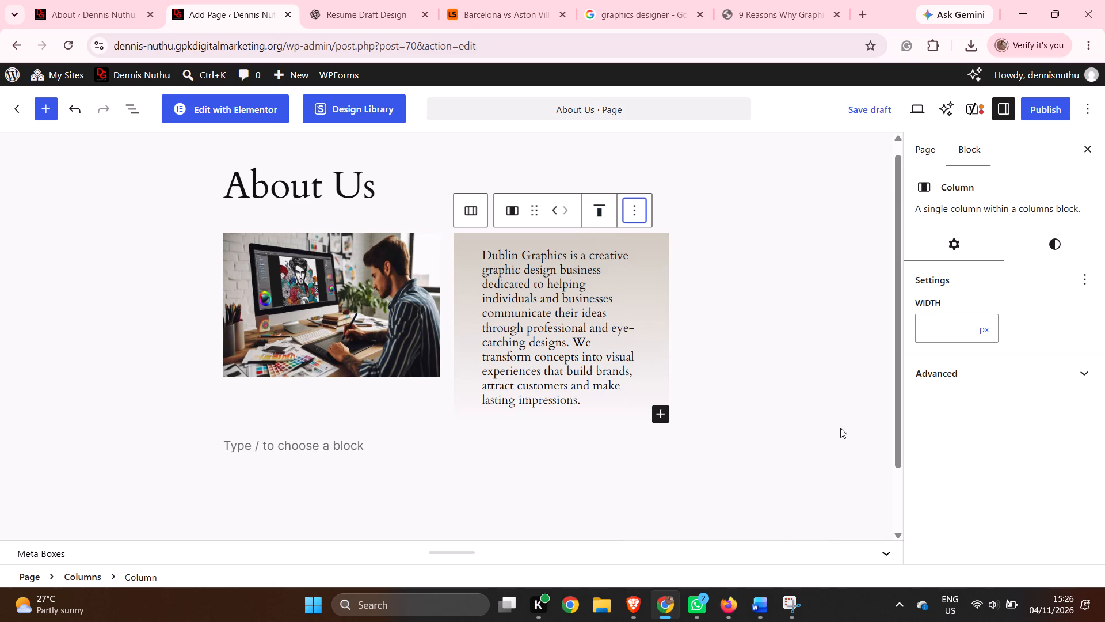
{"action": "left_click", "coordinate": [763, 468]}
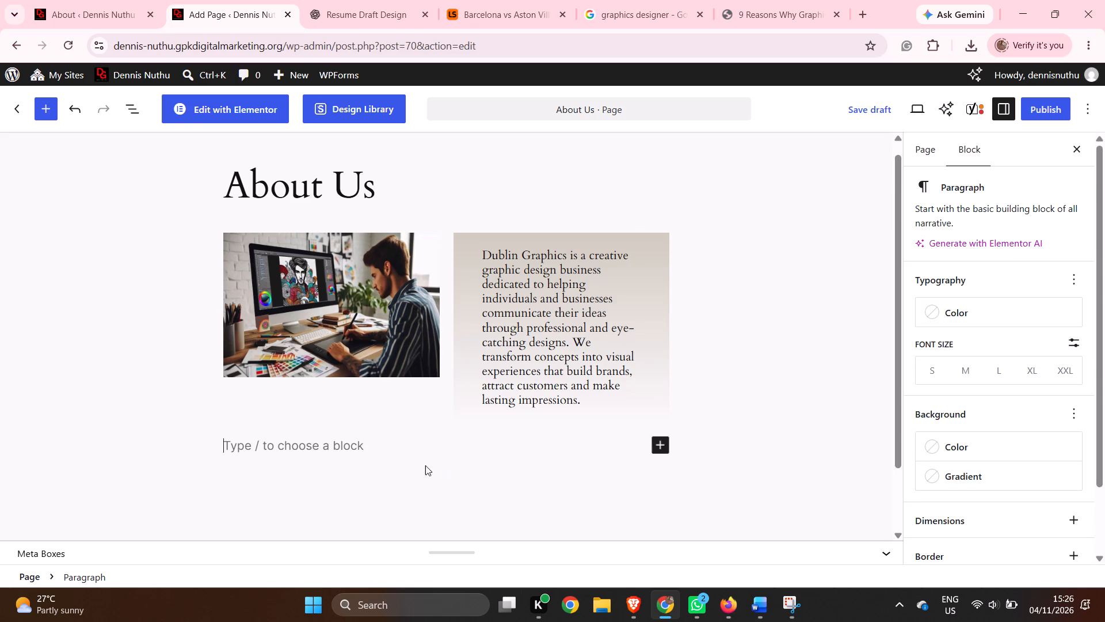
Select the designer image in the first column.
{"action": "left_click", "coordinate": [334, 354]}
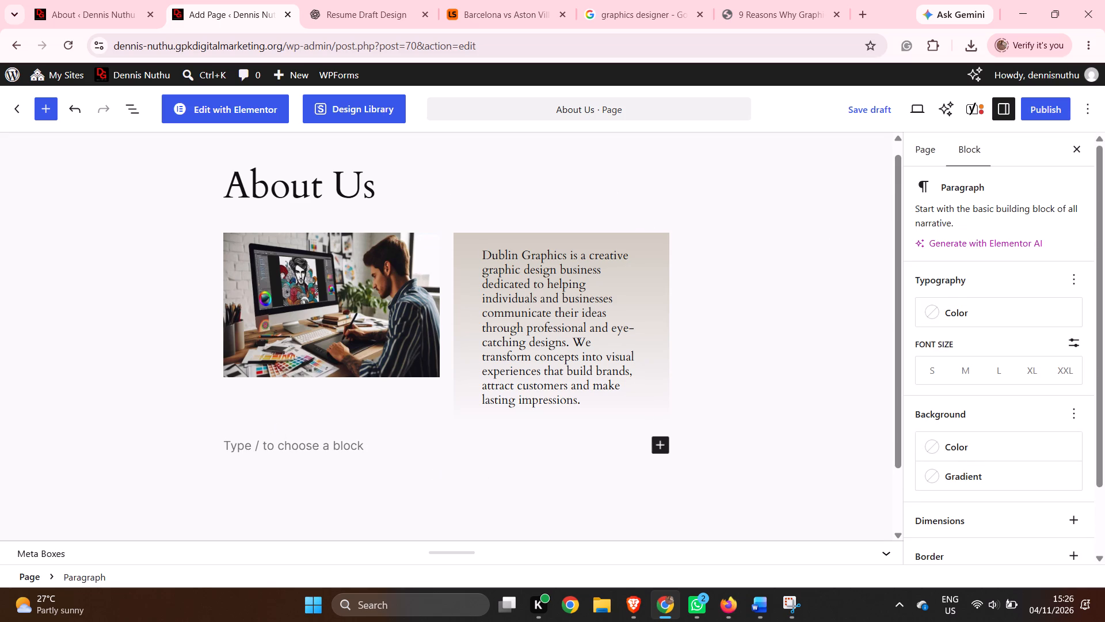
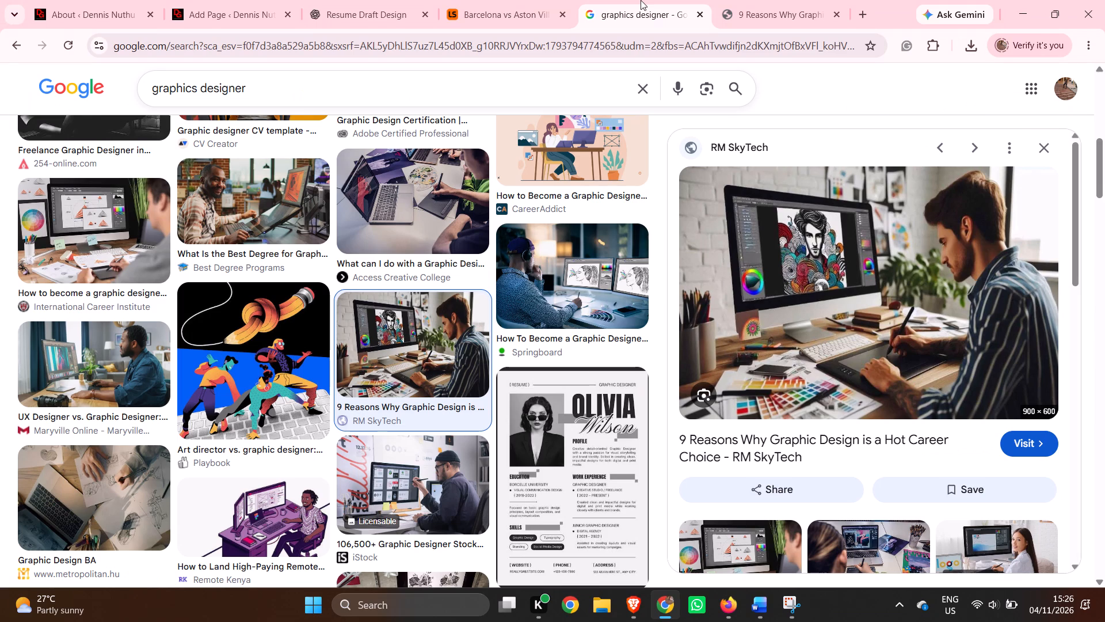
Browse the pictures related to the RM SkyTech designer image and preview the one of hands holding a logo sketchbook.
{"action": "scroll", "coordinate": [811, 245], "scroll_direction": "down", "scroll_amount": 5}
{"action": "scroll", "coordinate": [811, 246], "scroll_direction": "up", "scroll_amount": 1}
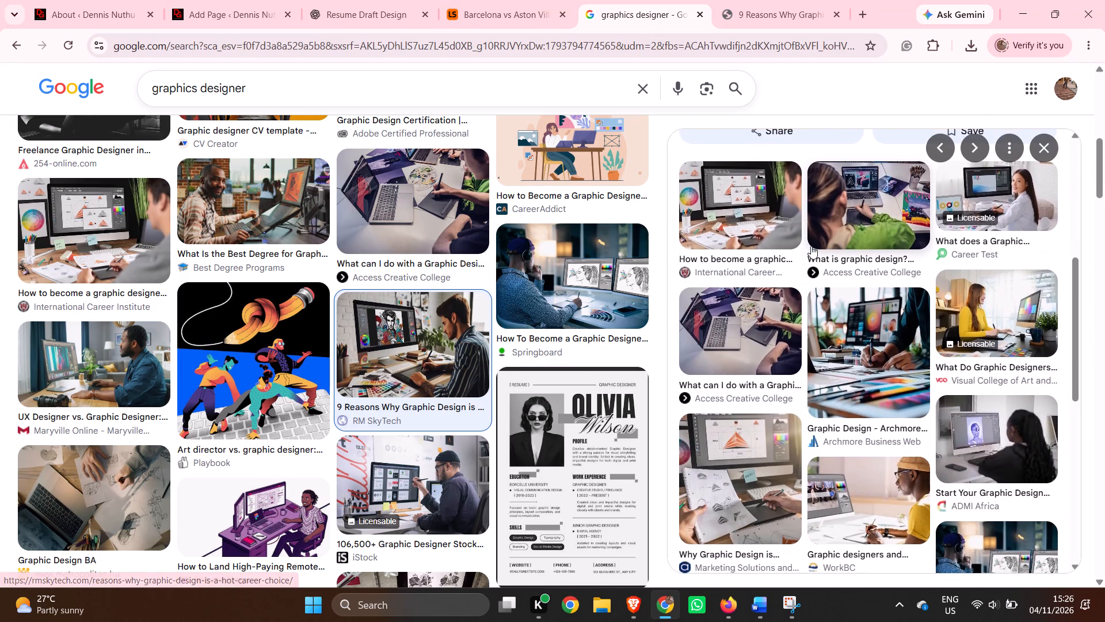
{"action": "scroll", "coordinate": [814, 237], "scroll_direction": "up", "scroll_amount": 4}
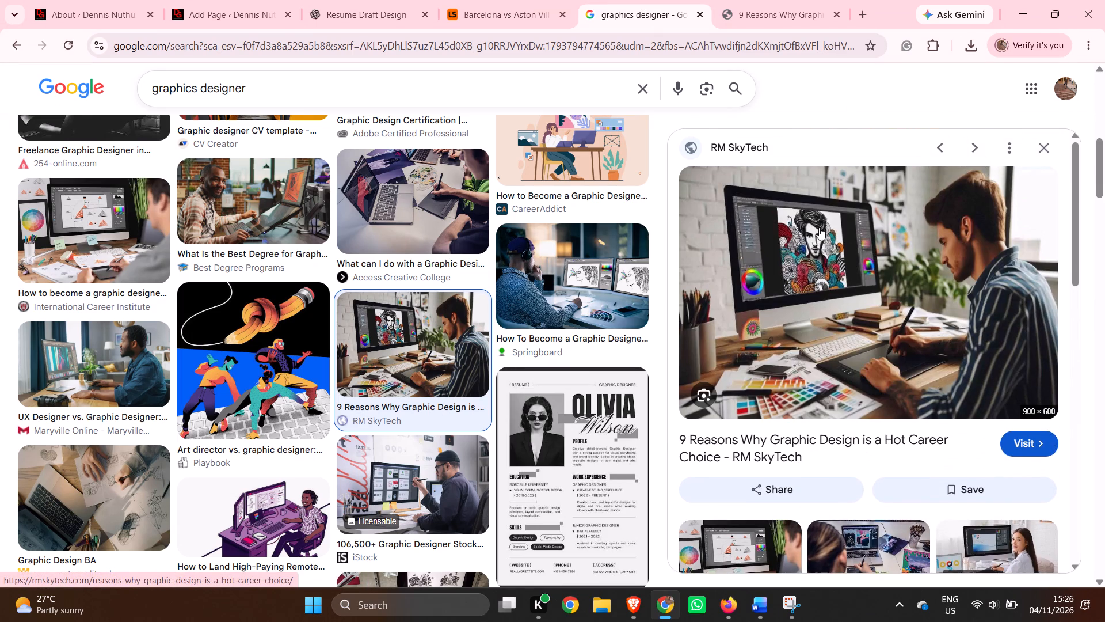
{"action": "scroll", "coordinate": [819, 227], "scroll_direction": "down", "scroll_amount": 3}
{"action": "scroll", "coordinate": [818, 240], "scroll_direction": "up", "scroll_amount": 1}
{"action": "scroll", "coordinate": [818, 240], "scroll_direction": "down", "scroll_amount": 3}
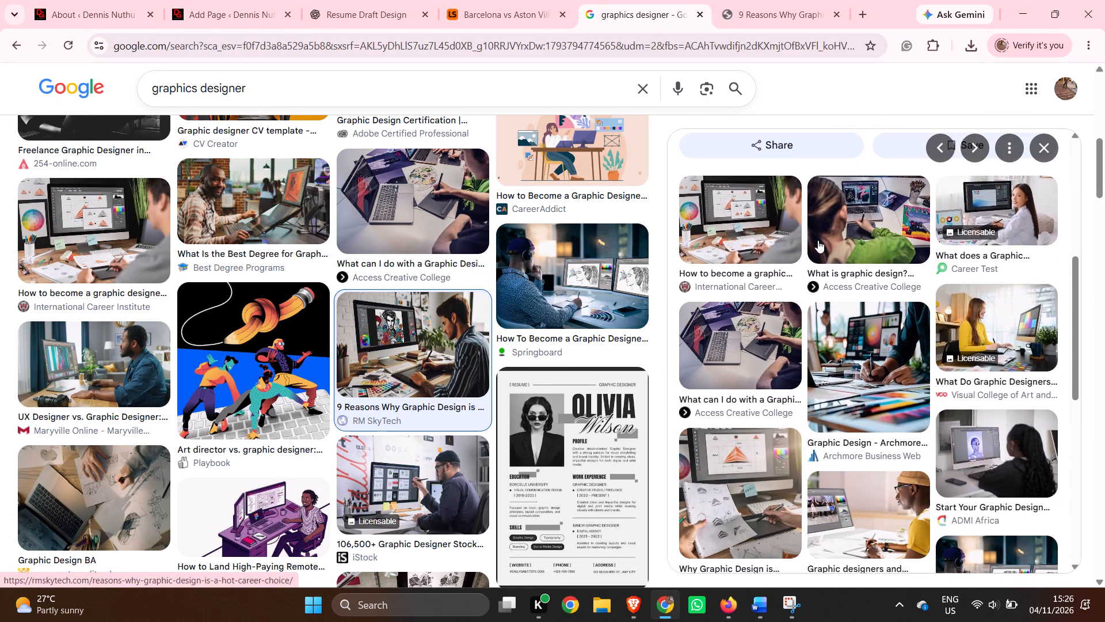
{"action": "scroll", "coordinate": [818, 240], "scroll_direction": "down", "scroll_amount": 2}
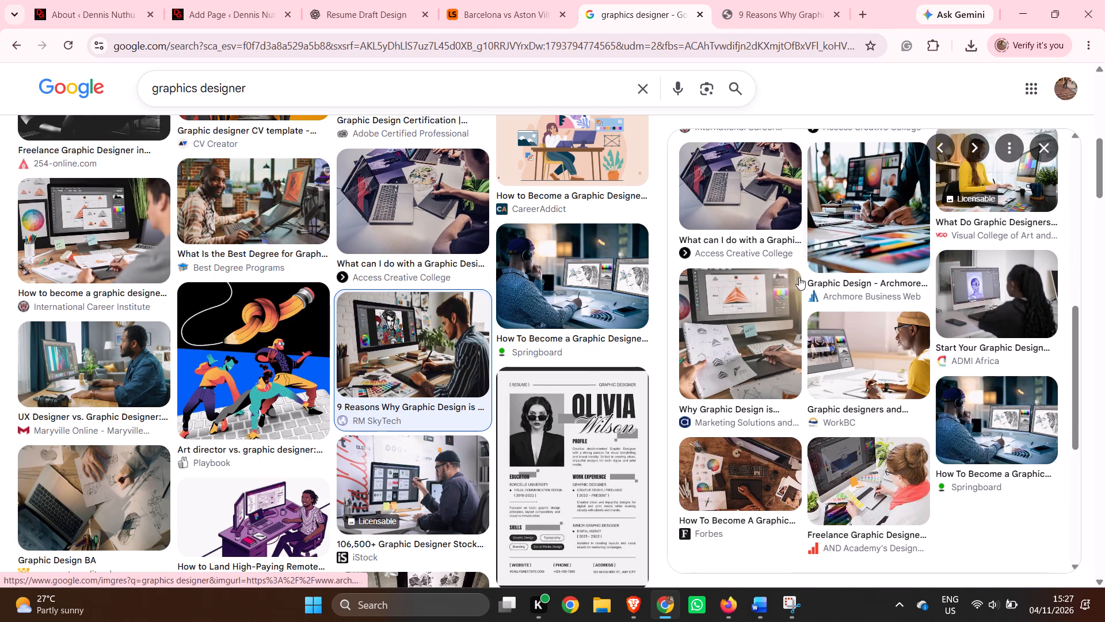
{"action": "left_click", "coordinate": [770, 313]}
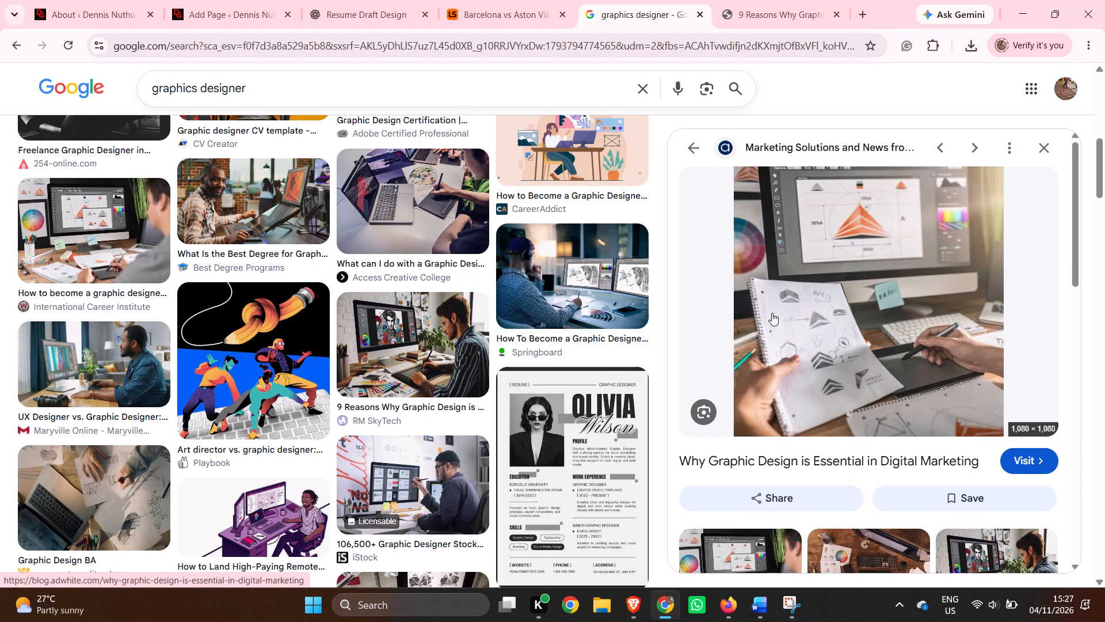
Look through further related pictures, previewing the Archmore Business Web and Pioneer Media Labs images.
{"action": "scroll", "coordinate": [772, 313], "scroll_direction": "down", "scroll_amount": 5}
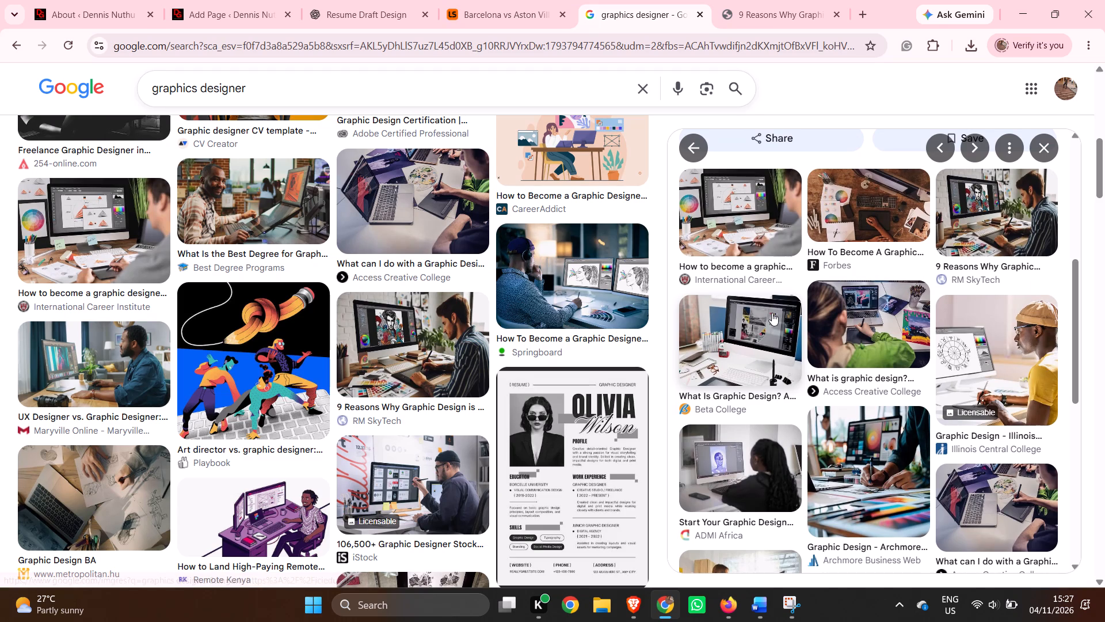
{"action": "left_click", "coordinate": [859, 453]}
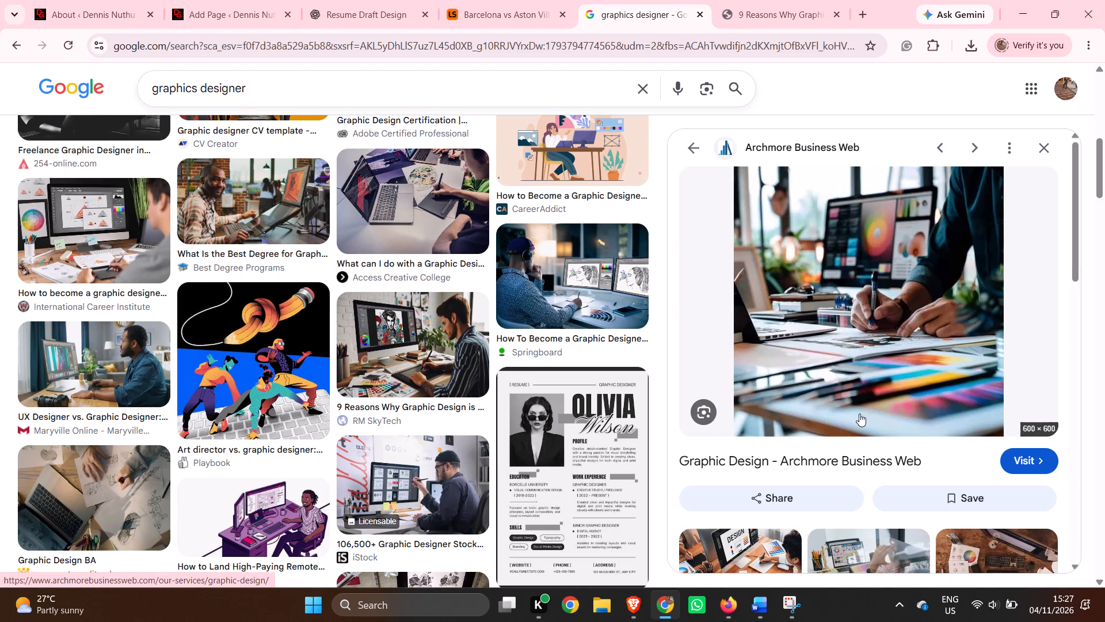
{"action": "scroll", "coordinate": [859, 411], "scroll_direction": "down", "scroll_amount": 3}
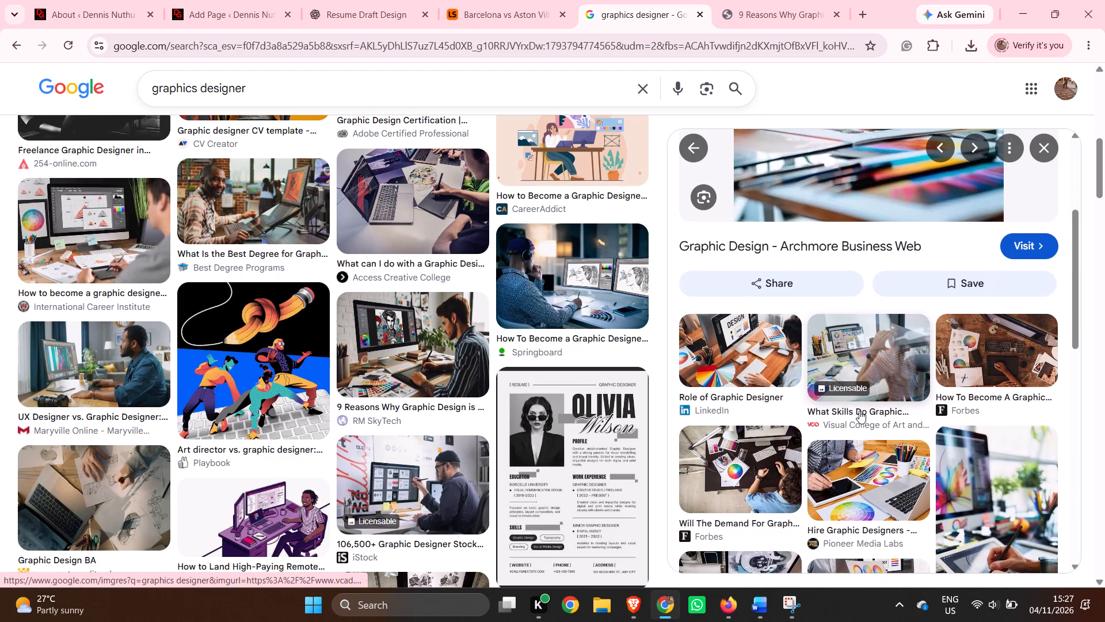
{"action": "scroll", "coordinate": [859, 411], "scroll_direction": "down", "scroll_amount": 1}
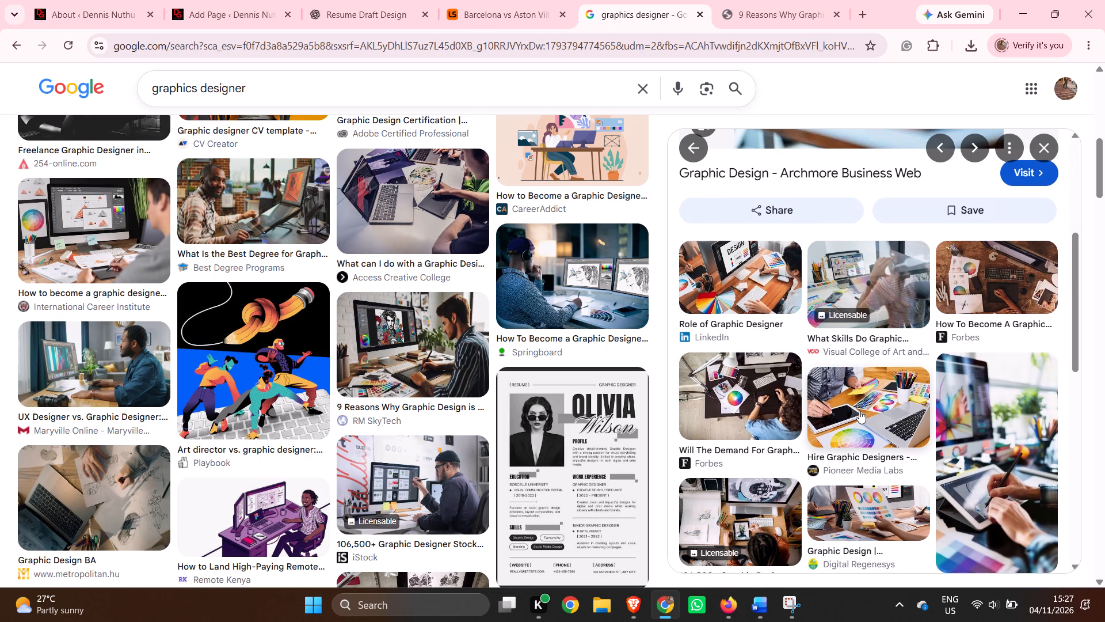
{"action": "left_click", "coordinate": [859, 411]}
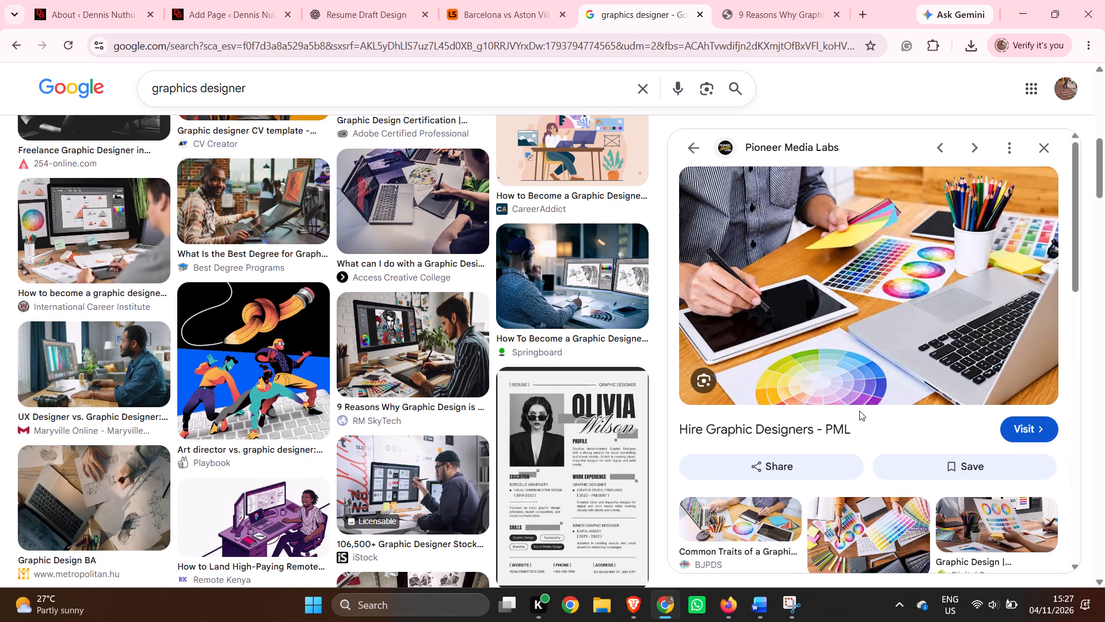
Examine more related pictures from Miles V Design and Access Creative College, including the latter's source page, and return to the image results.
{"action": "scroll", "coordinate": [859, 411], "scroll_direction": "down", "scroll_amount": 2}
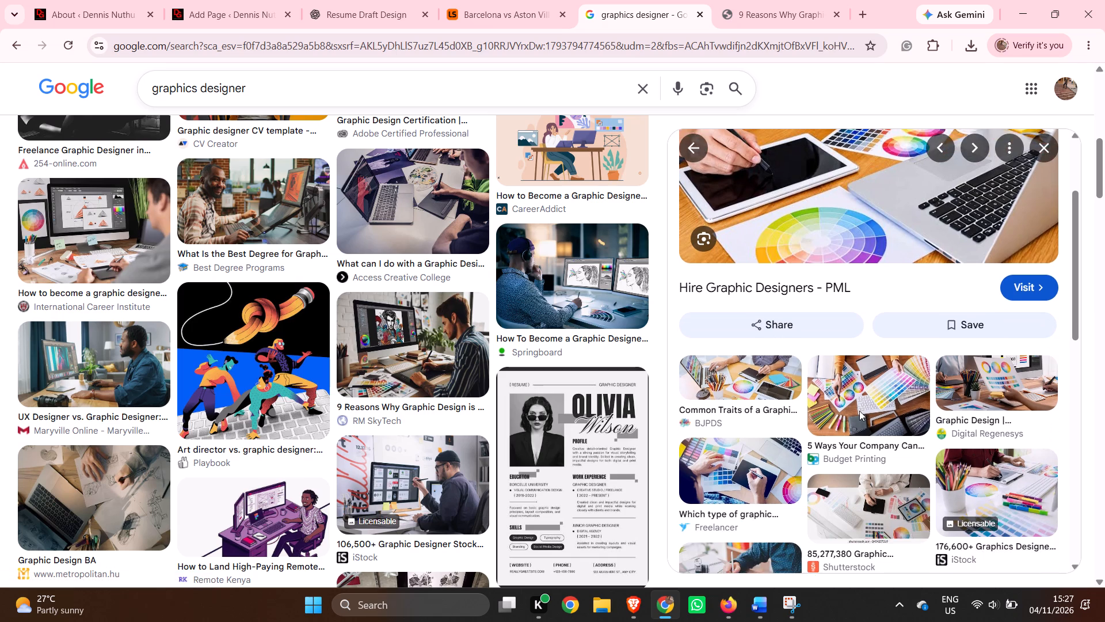
{"action": "scroll", "coordinate": [859, 411], "scroll_direction": "down", "scroll_amount": 4}
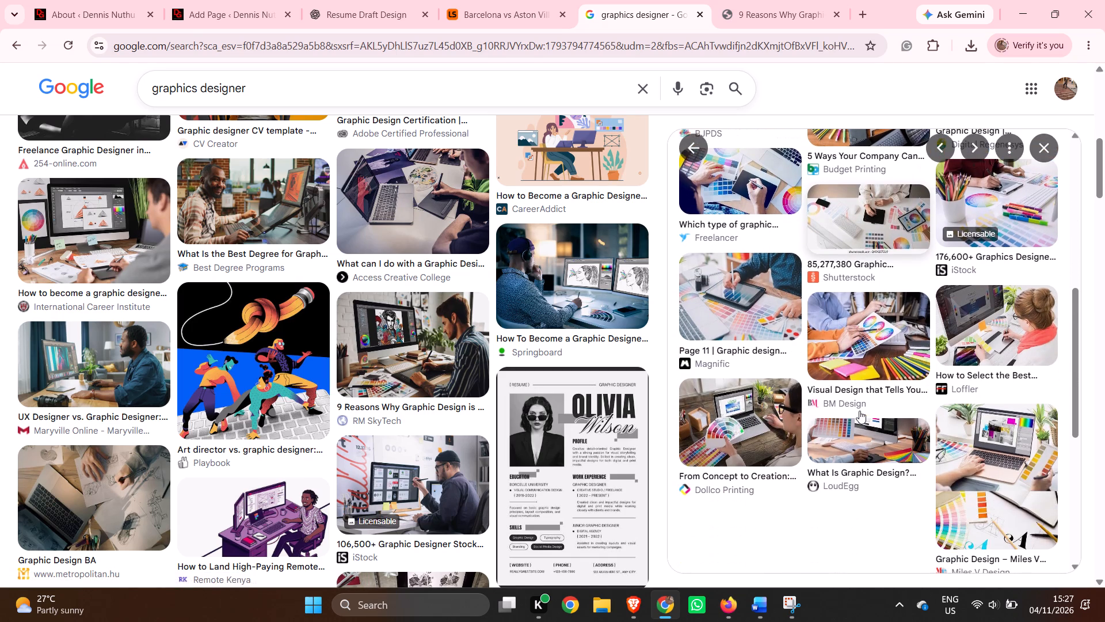
{"action": "scroll", "coordinate": [859, 411], "scroll_direction": "down", "scroll_amount": 1}
{"action": "left_click", "coordinate": [944, 408]}
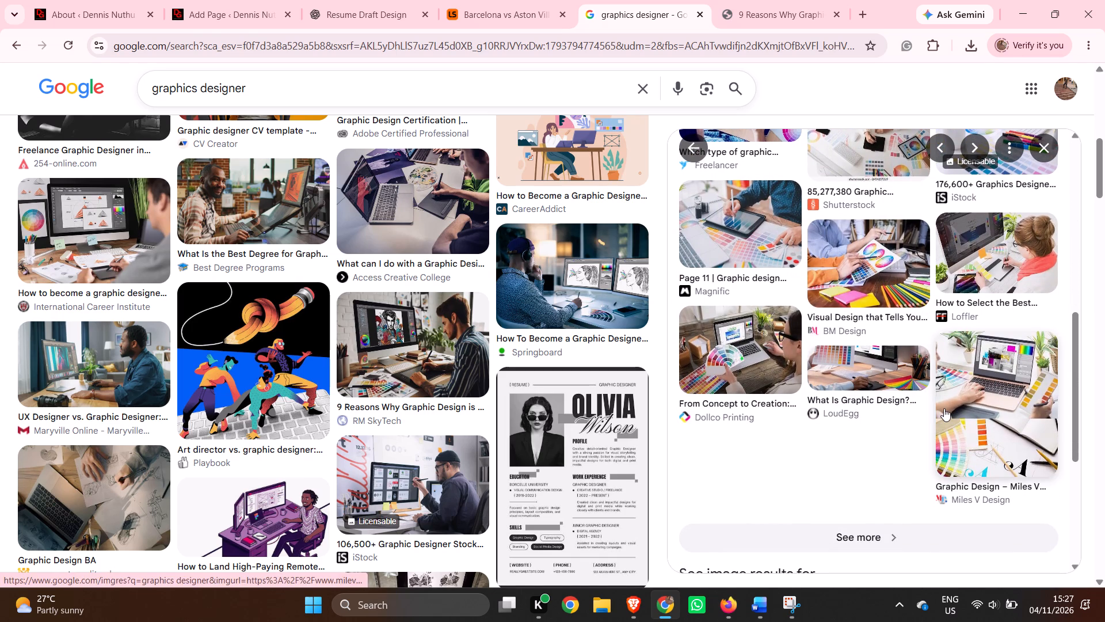
{"action": "scroll", "coordinate": [906, 402], "scroll_direction": "down", "scroll_amount": 2}
{"action": "scroll", "coordinate": [906, 402], "scroll_direction": "up", "scroll_amount": 1}
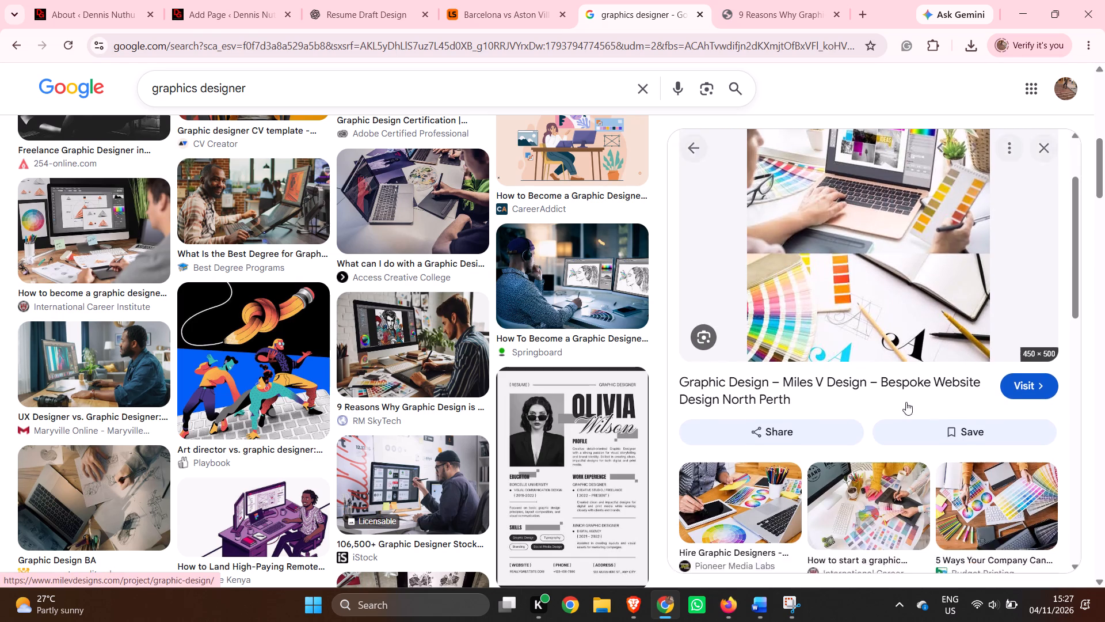
{"action": "scroll", "coordinate": [906, 402], "scroll_direction": "down", "scroll_amount": 4}
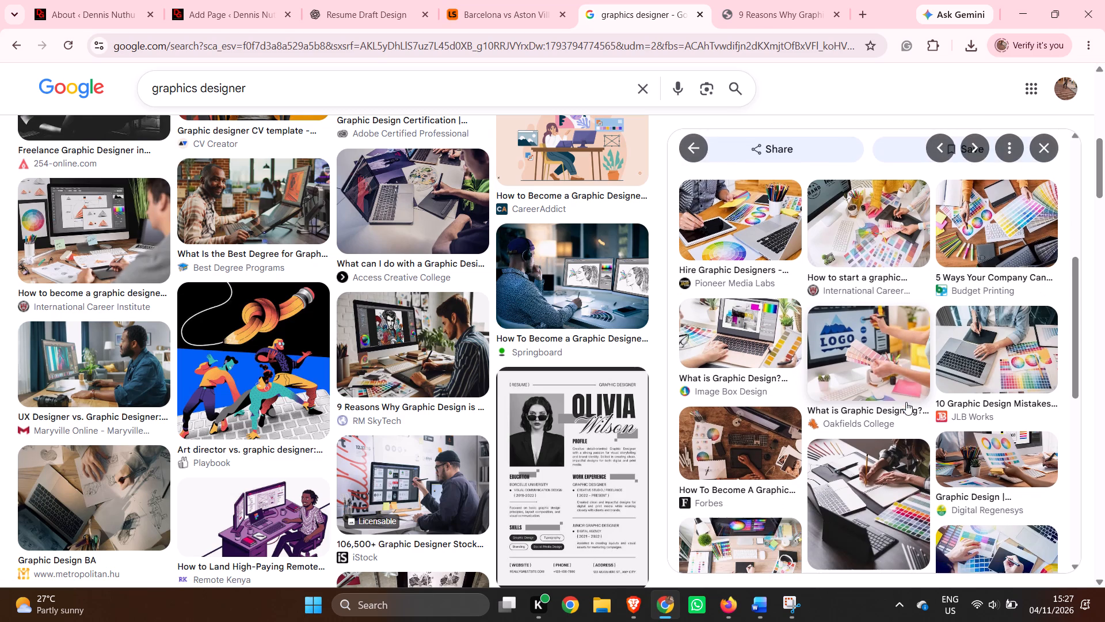
{"action": "scroll", "coordinate": [908, 401], "scroll_direction": "down", "scroll_amount": 3}
{"action": "left_click", "coordinate": [887, 318]}
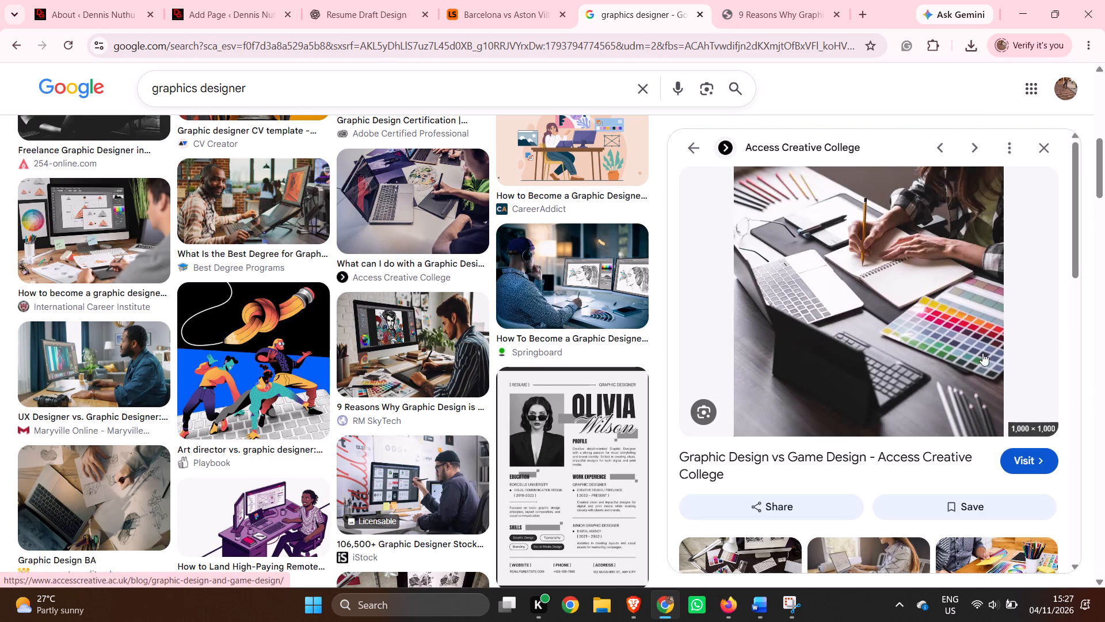
{"action": "left_click", "coordinate": [993, 349]}
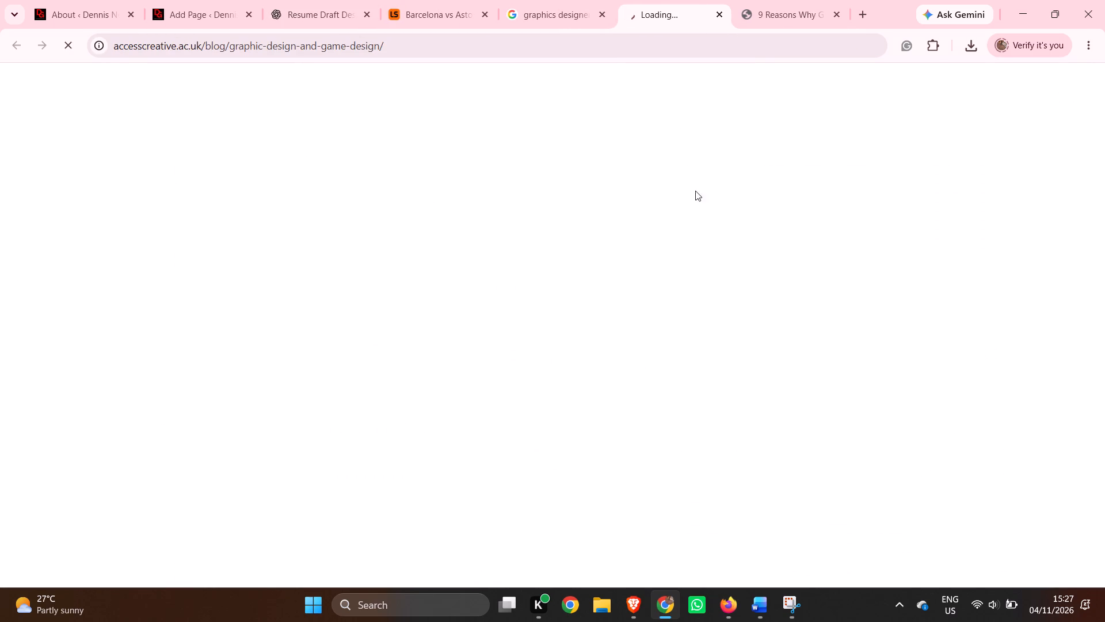
{"action": "left_click", "coordinate": [552, 6]}
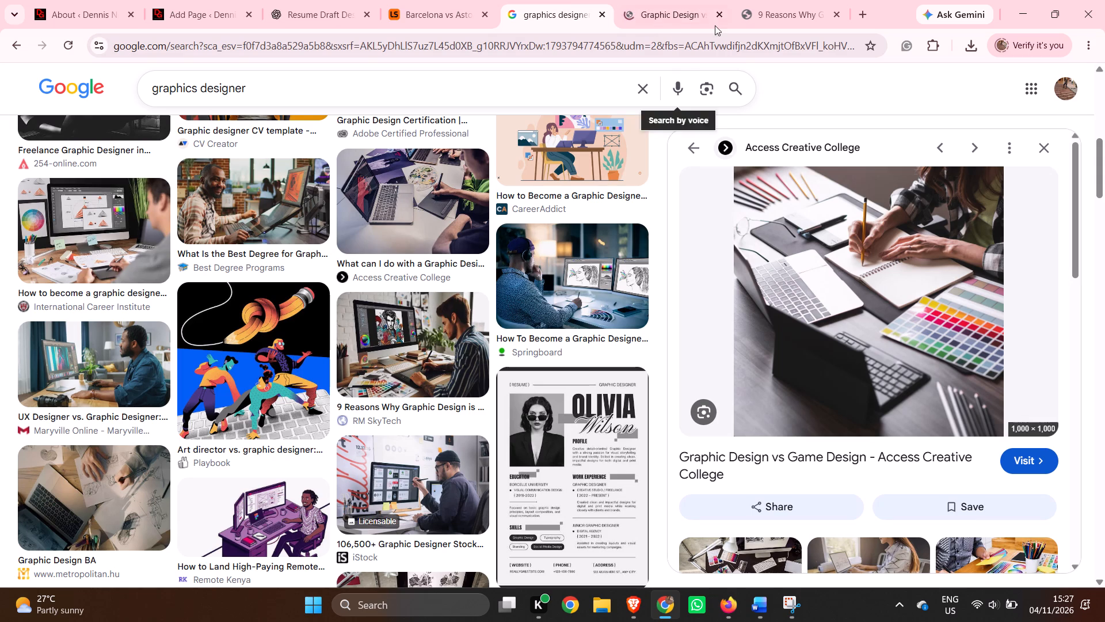
Close the Graphic Design vs Game Design, 9 Reasons Why Graphic Design and Barcelona vs Aston Villa tabs.
{"action": "left_click", "coordinate": [719, 11]}
{"action": "left_click", "coordinate": [719, 11]}
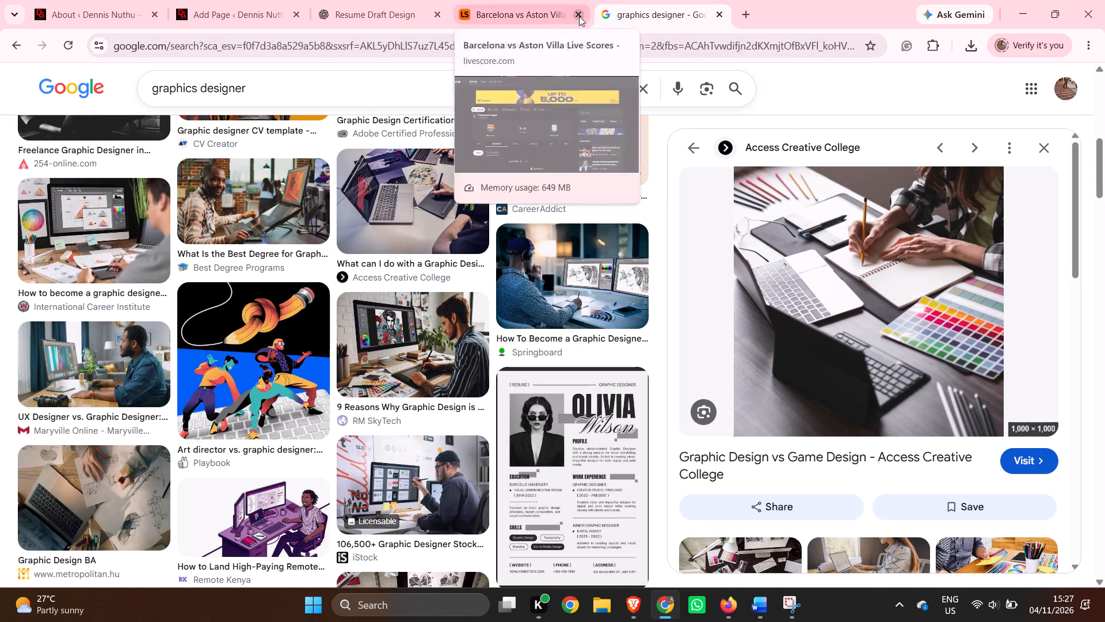
{"action": "left_click", "coordinate": [579, 16]}
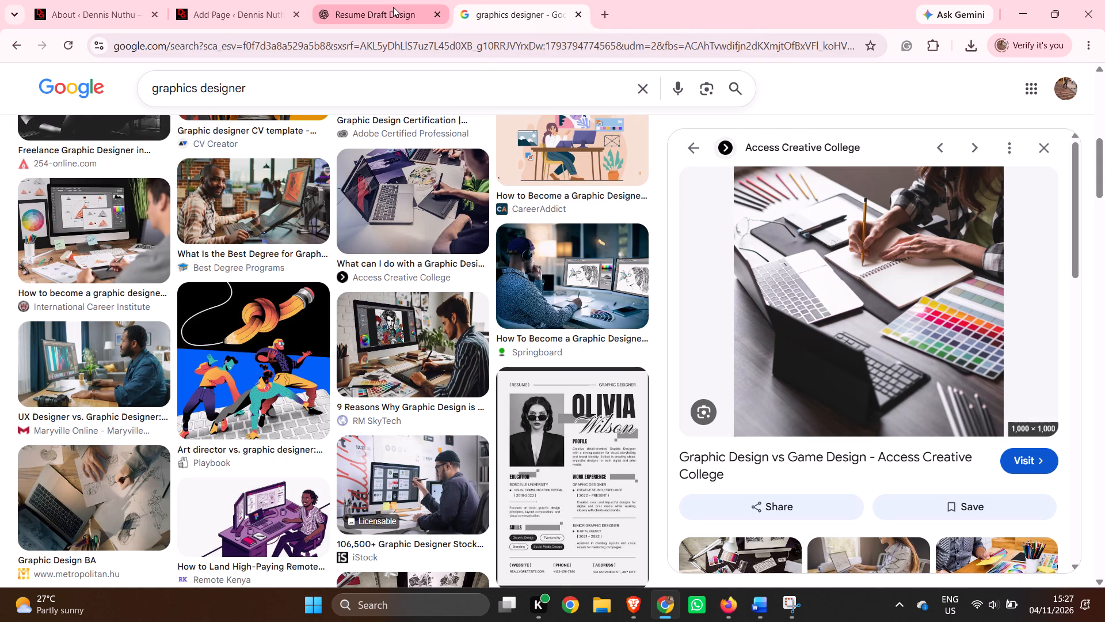
{"action": "left_click", "coordinate": [492, 9]}
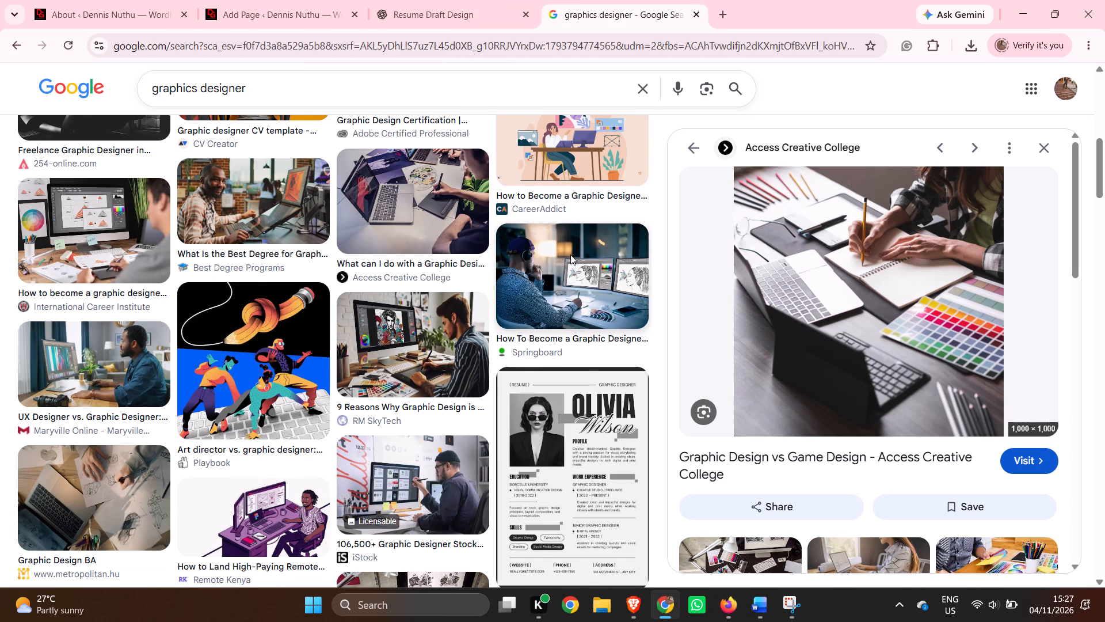
Browse further graphics designer image results, previewing the Afix Smart Web, Archmore Business Web and ed2go Blog pictures.
{"action": "scroll", "coordinate": [570, 259], "scroll_direction": "down", "scroll_amount": 9}
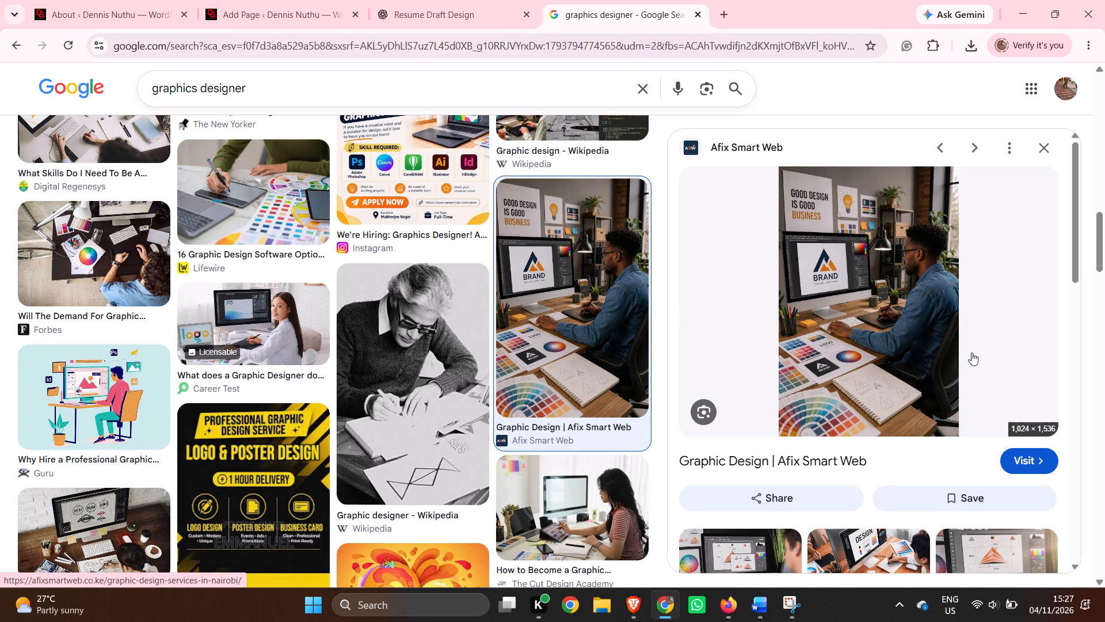
{"action": "scroll", "coordinate": [961, 360], "scroll_direction": "down", "scroll_amount": 2}
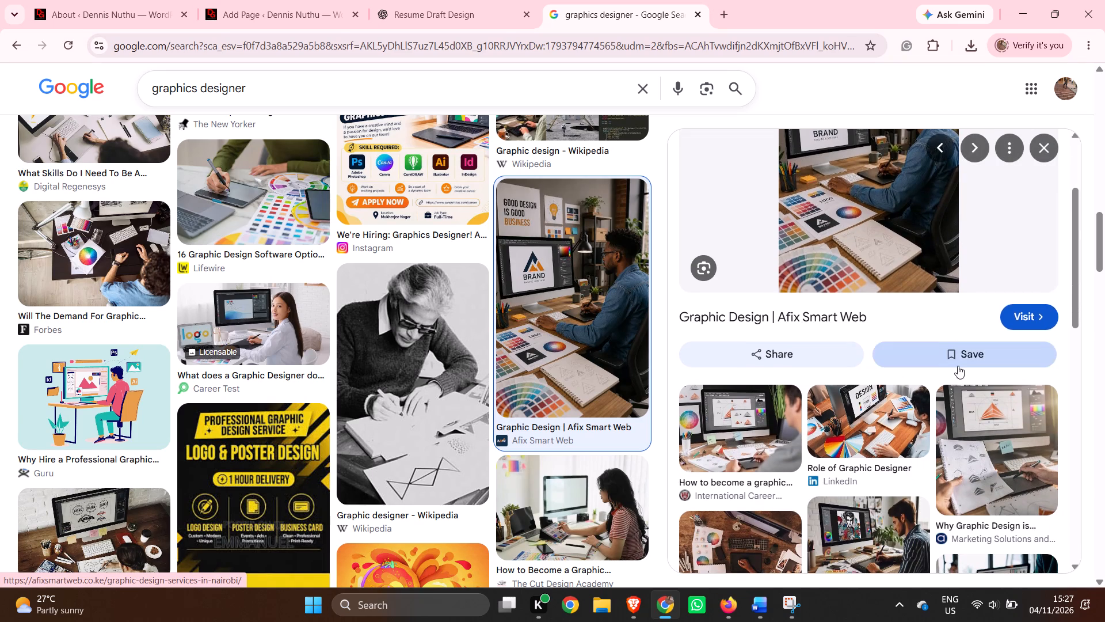
{"action": "scroll", "coordinate": [958, 366], "scroll_direction": "down", "scroll_amount": 4}
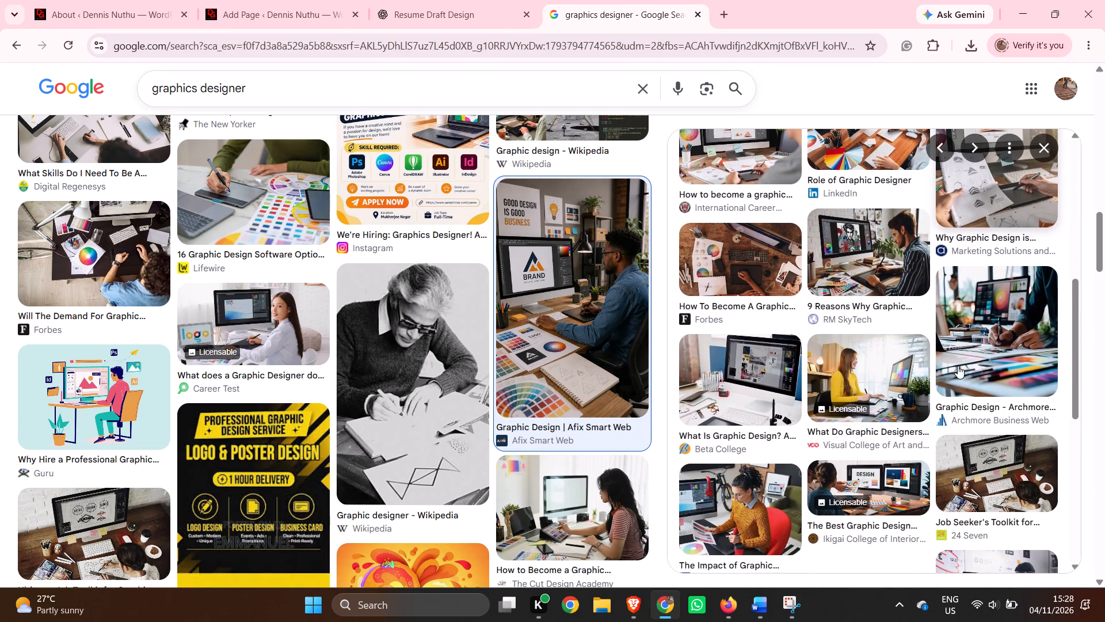
{"action": "left_click", "coordinate": [976, 362]}
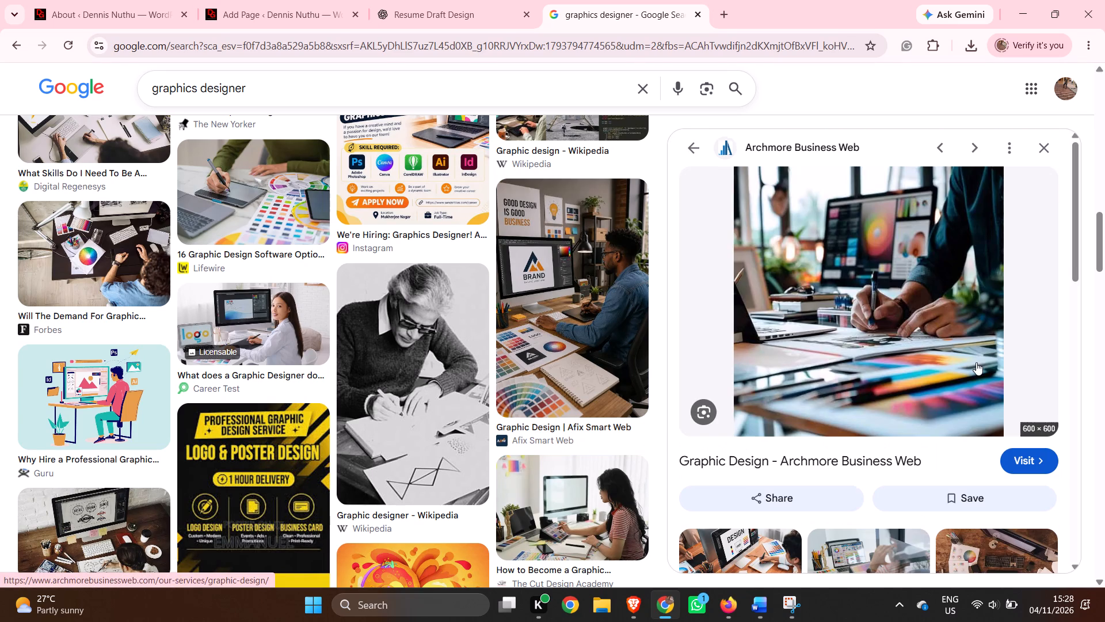
{"action": "scroll", "coordinate": [976, 362], "scroll_direction": "down", "scroll_amount": 1}
{"action": "scroll", "coordinate": [976, 362], "scroll_direction": "up", "scroll_amount": 1}
{"action": "scroll", "coordinate": [974, 363], "scroll_direction": "down", "scroll_amount": 1}
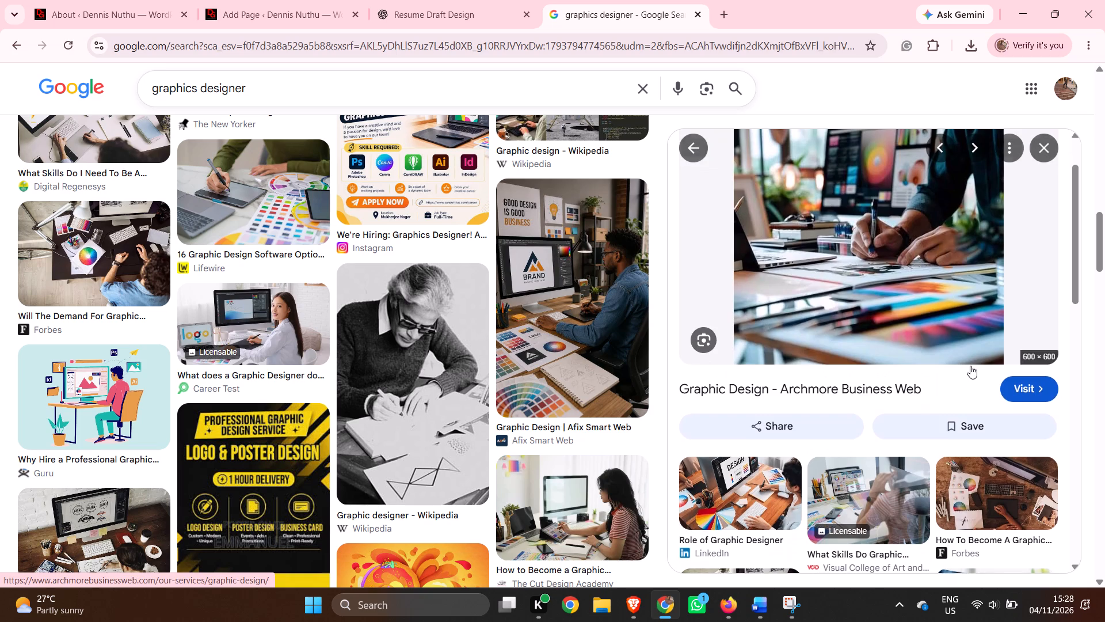
{"action": "scroll", "coordinate": [969, 366], "scroll_direction": "down", "scroll_amount": 7}
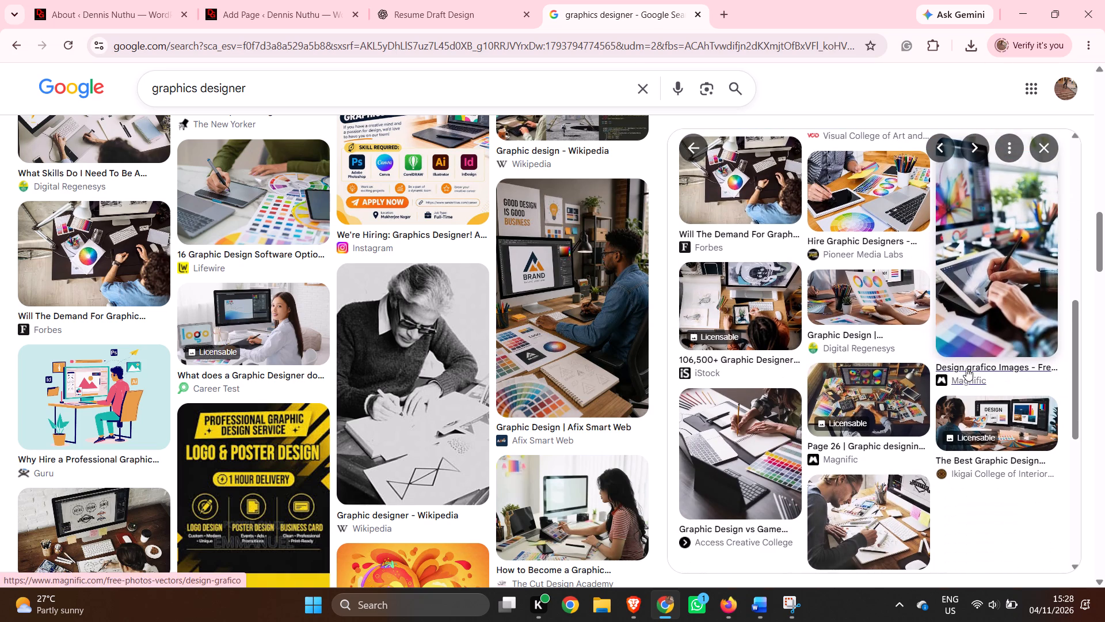
{"action": "left_click", "coordinate": [898, 438]}
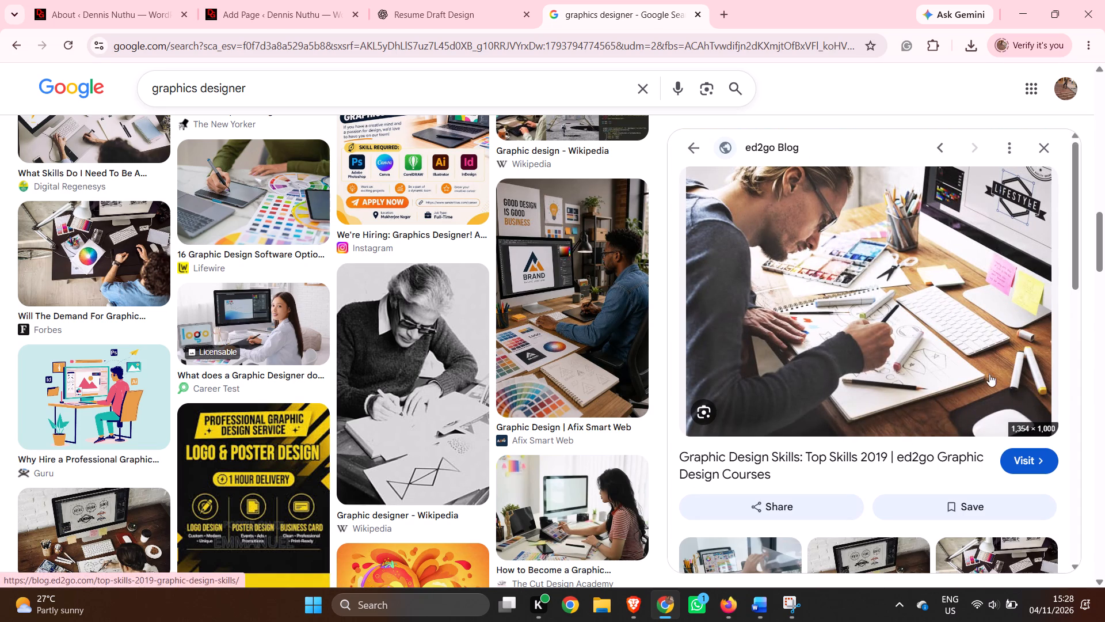
Open the ed2go Blog picture of the sketching designer and its source page in separate tabs, and return to the image results.
{"action": "scroll", "coordinate": [999, 364], "scroll_direction": "down", "scroll_amount": 1}
{"action": "right_click", "coordinate": [996, 335]}
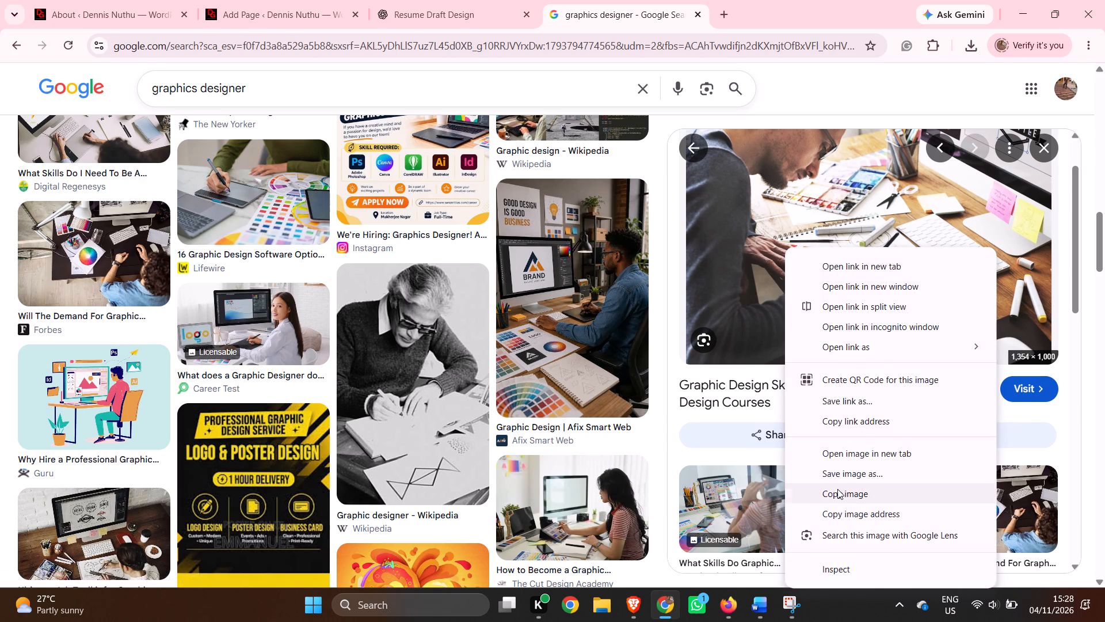
{"action": "left_click", "coordinate": [839, 460]}
{"action": "left_click", "coordinate": [958, 267]}
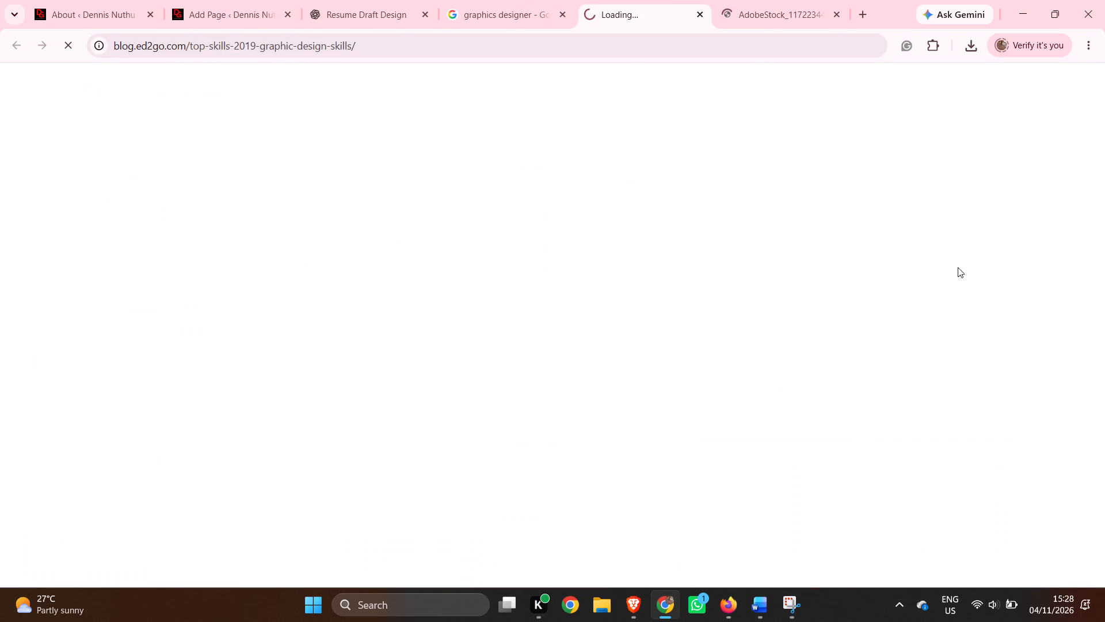
{"action": "left_click", "coordinate": [496, 6]}
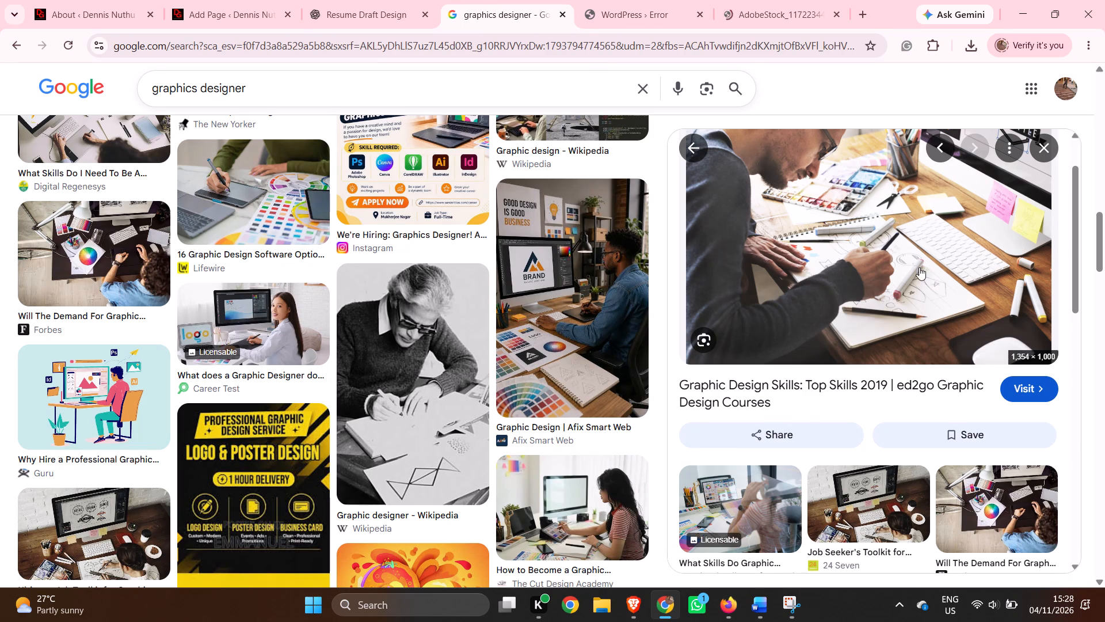
Save the ed2go picture of the sketching designer to the Downloads folder as GG.
{"action": "right_click", "coordinate": [919, 267]}
{"action": "left_click", "coordinate": [801, 483]}
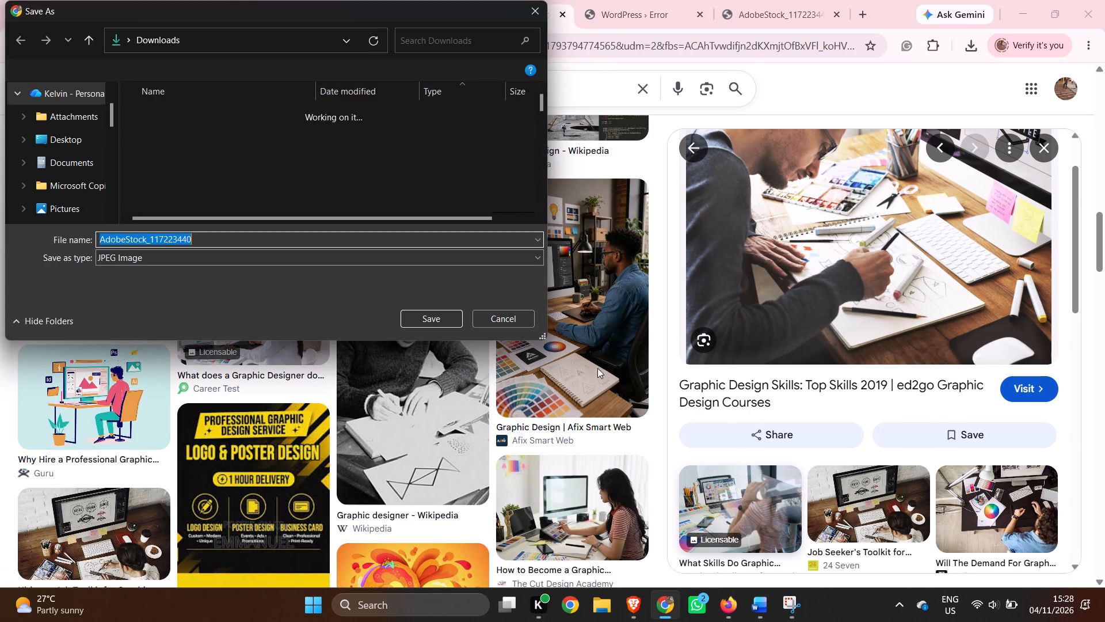
{"action": "key", "text": "BackSpace"}
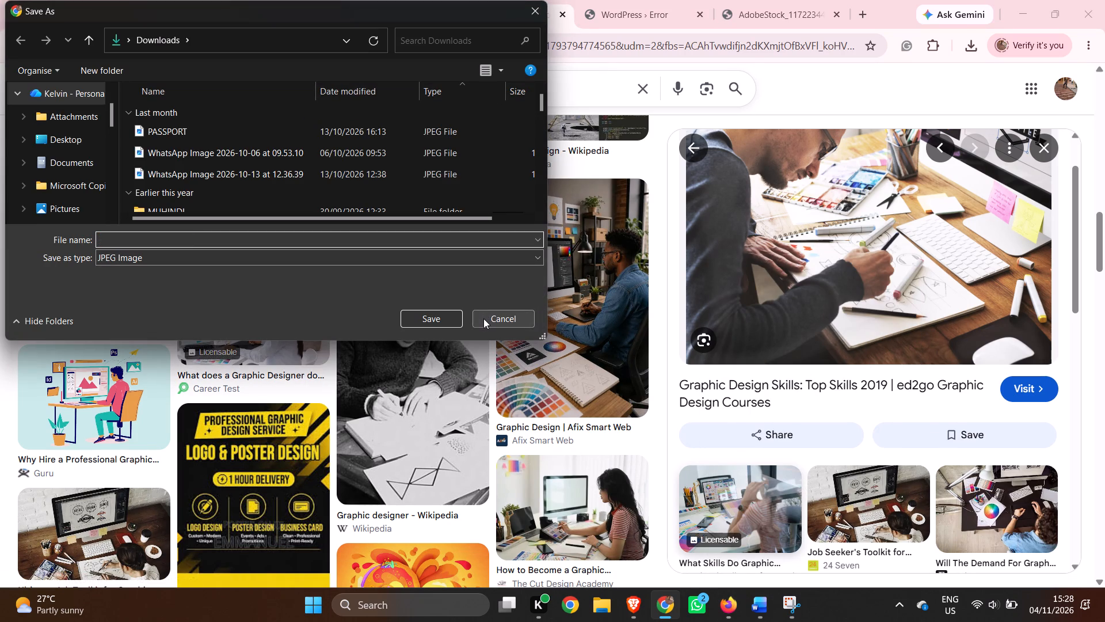
{"action": "type", "text": "GG"}
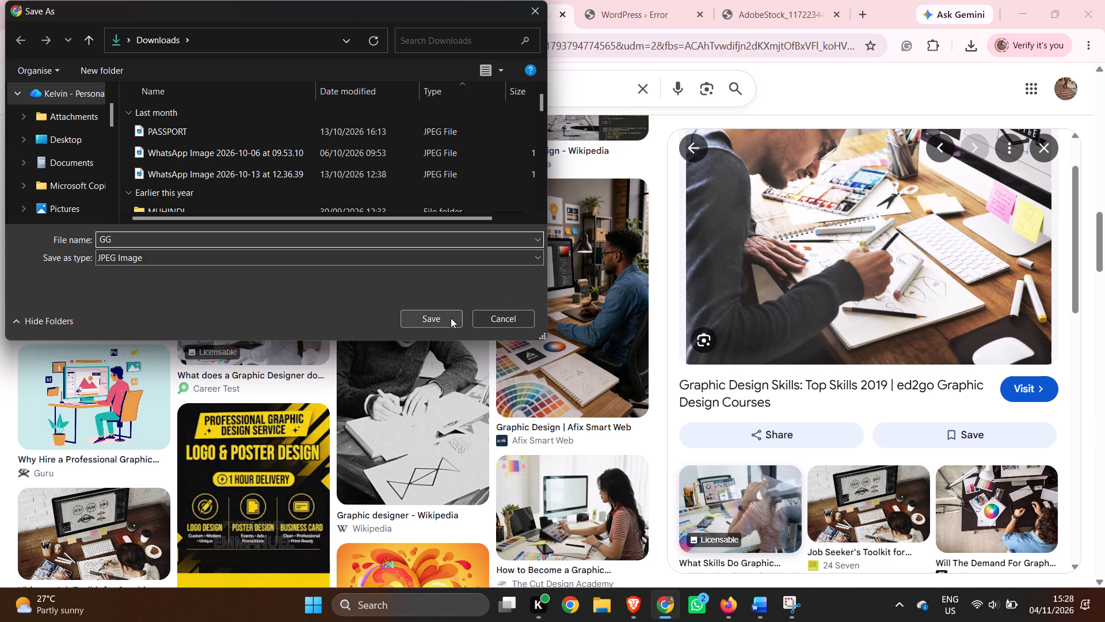
{"action": "left_click", "coordinate": [451, 318]}
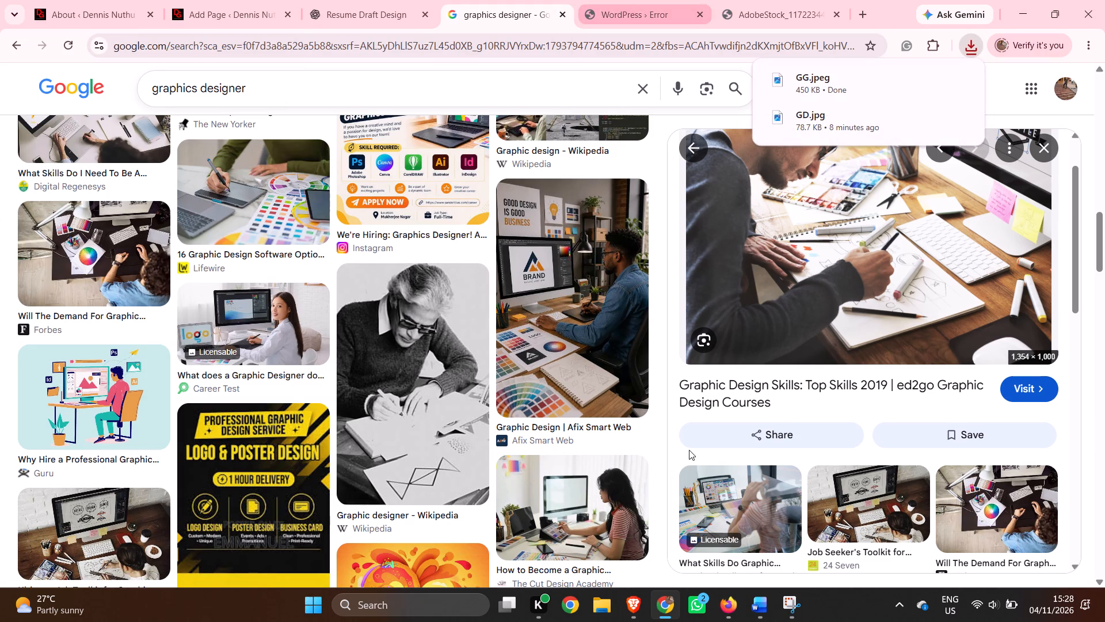
Replace the GD.jpg image in the About Us page's columns with the GG file uploaded from Downloads.
{"action": "left_click", "coordinate": [237, 0]}
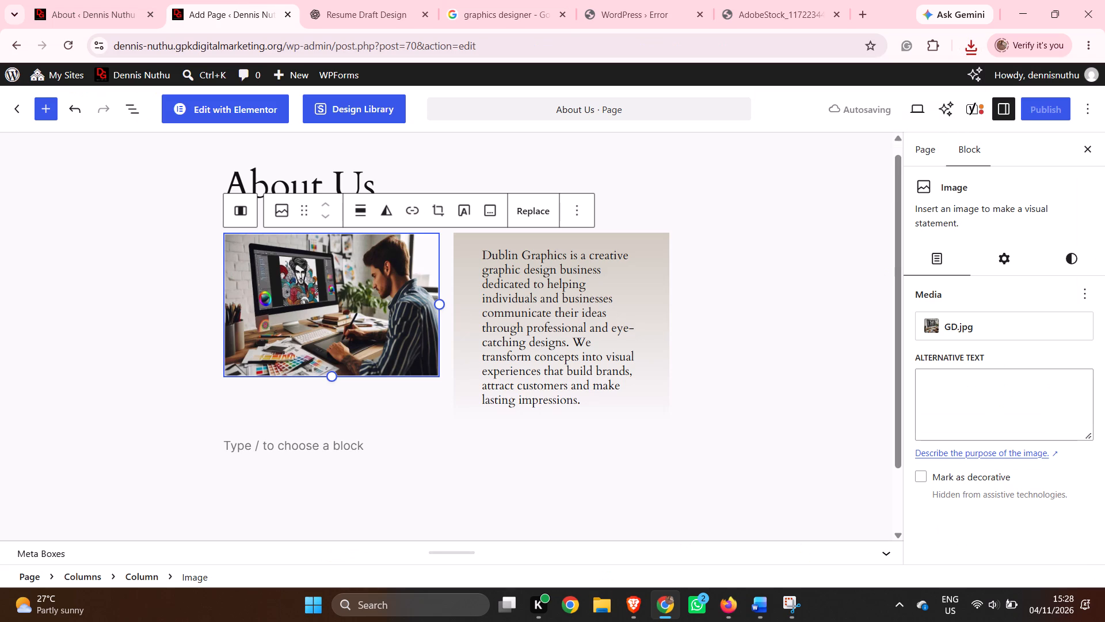
{"action": "left_click", "coordinate": [537, 211]}
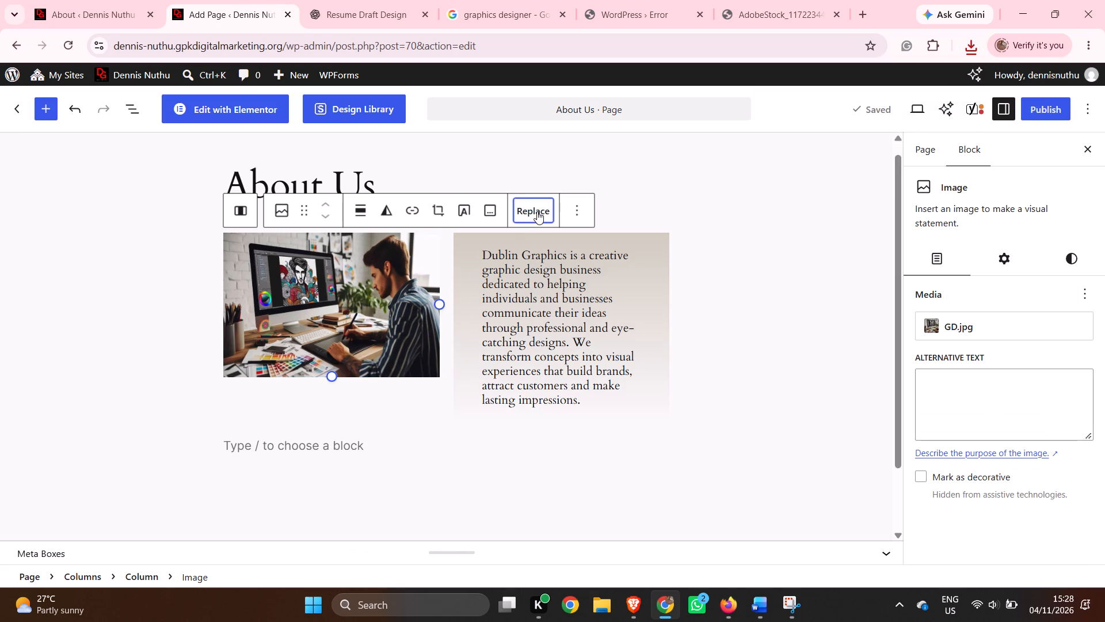
{"action": "left_click", "coordinate": [556, 278]}
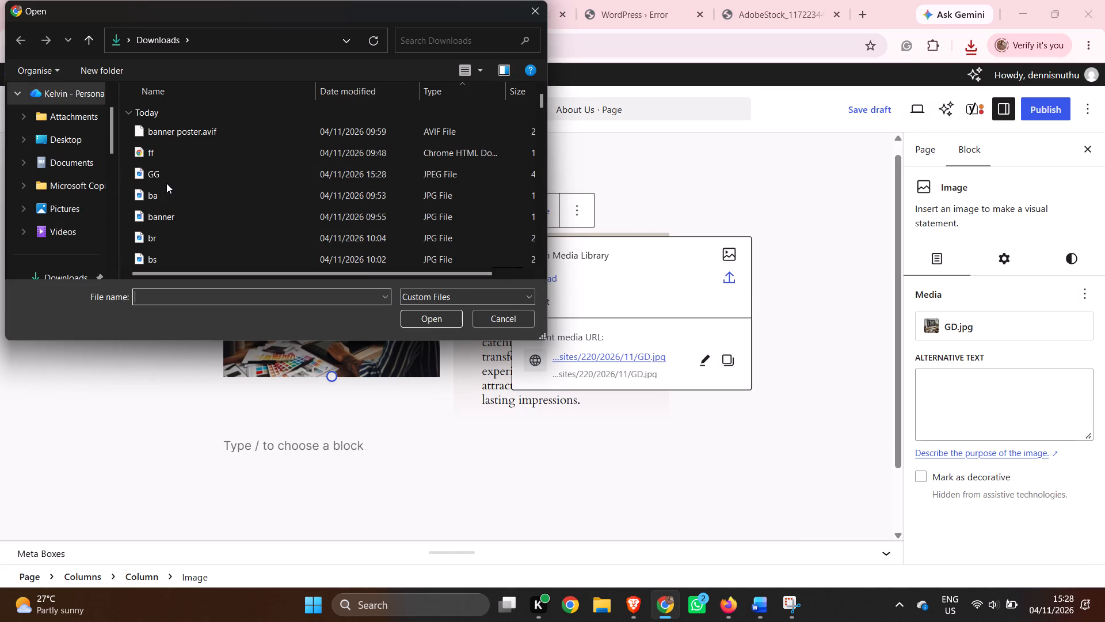
{"action": "left_click", "coordinate": [169, 176]}
{"action": "left_click", "coordinate": [410, 317]}
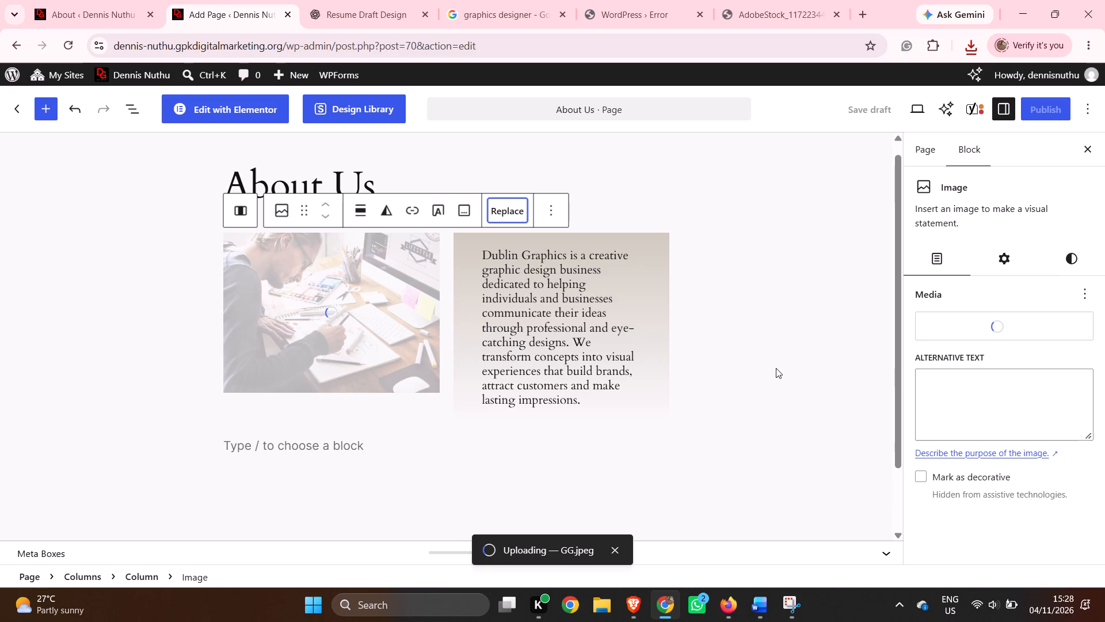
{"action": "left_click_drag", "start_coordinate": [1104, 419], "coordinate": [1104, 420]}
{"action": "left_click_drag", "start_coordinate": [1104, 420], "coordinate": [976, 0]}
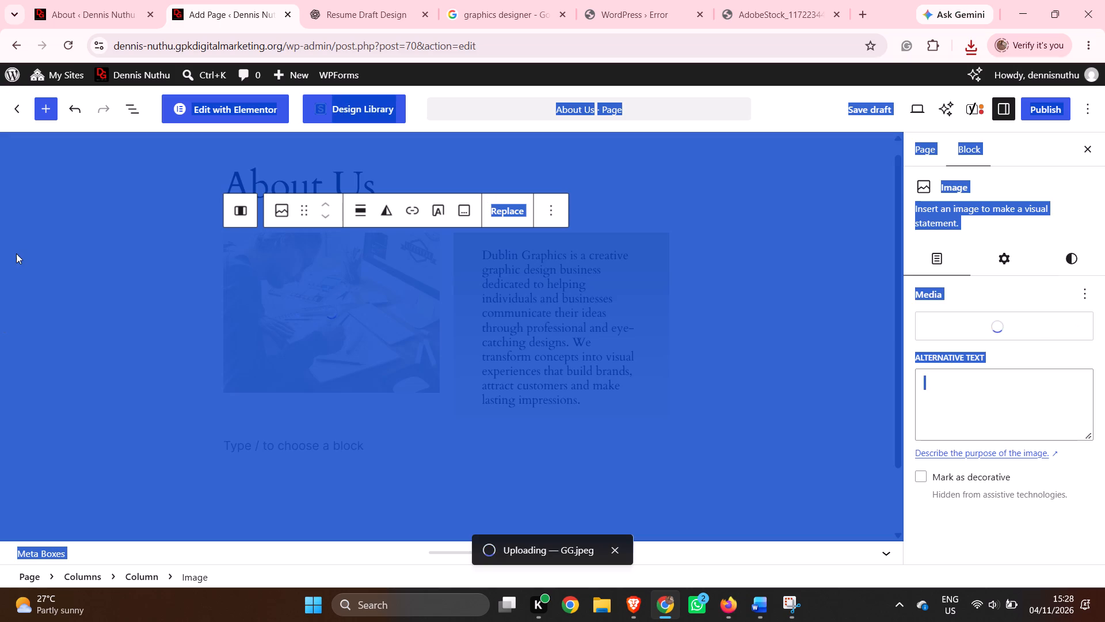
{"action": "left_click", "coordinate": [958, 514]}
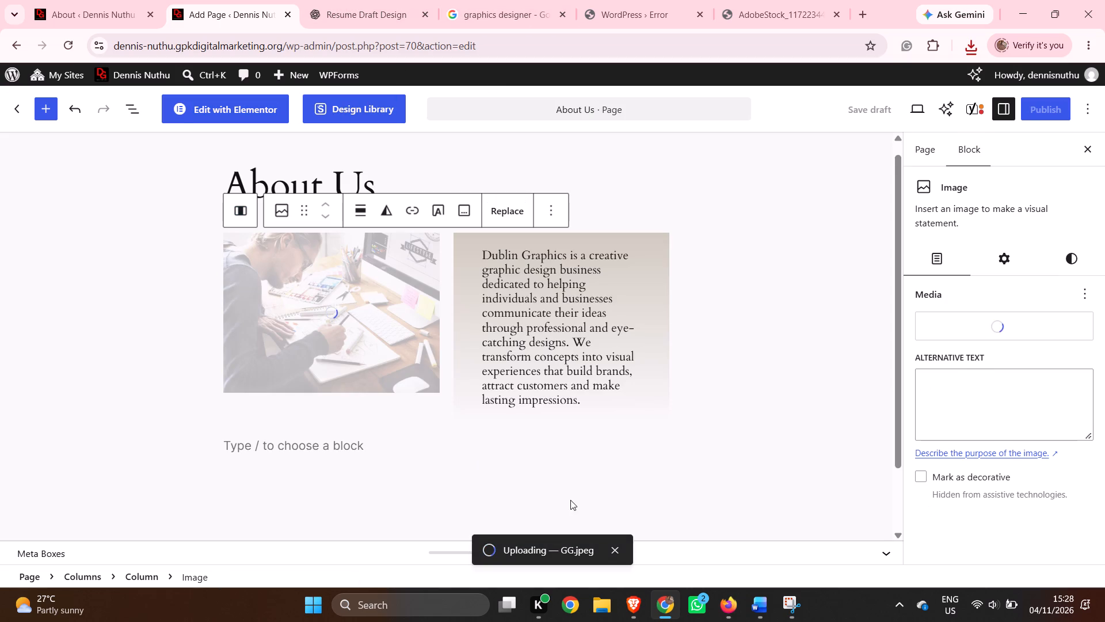
Switch to the YouTube tab in Brave and play the suggested BONGO OLD SCHOOL MIX 2026 video.
{"action": "left_click", "coordinate": [618, 557]}
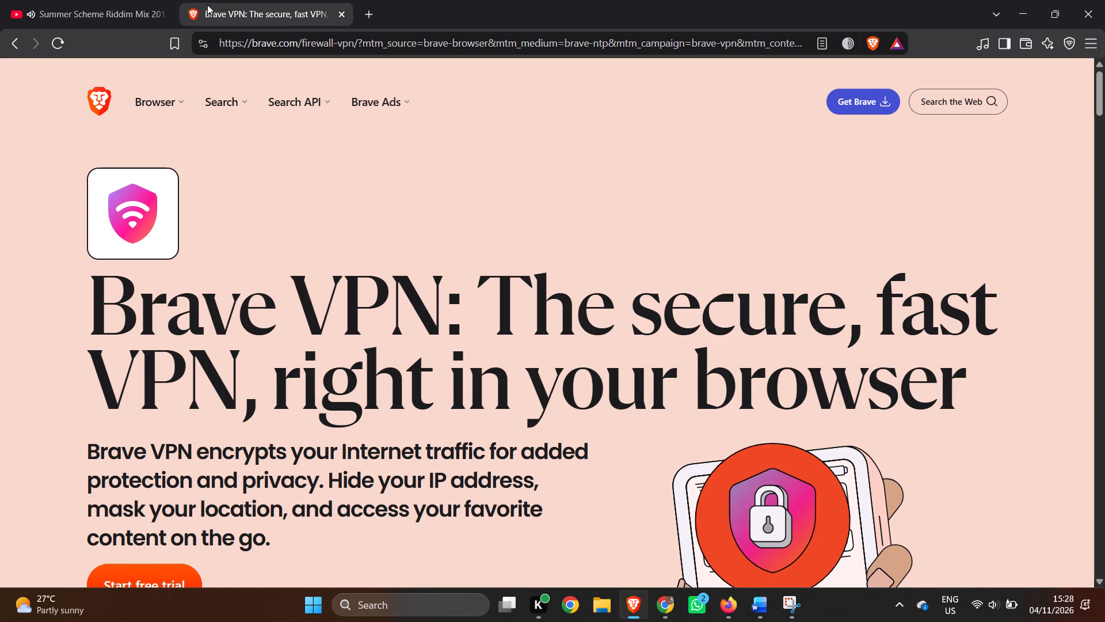
{"action": "left_click", "coordinate": [143, 5]}
{"action": "scroll", "coordinate": [577, 248], "scroll_direction": "down", "scroll_amount": 3}
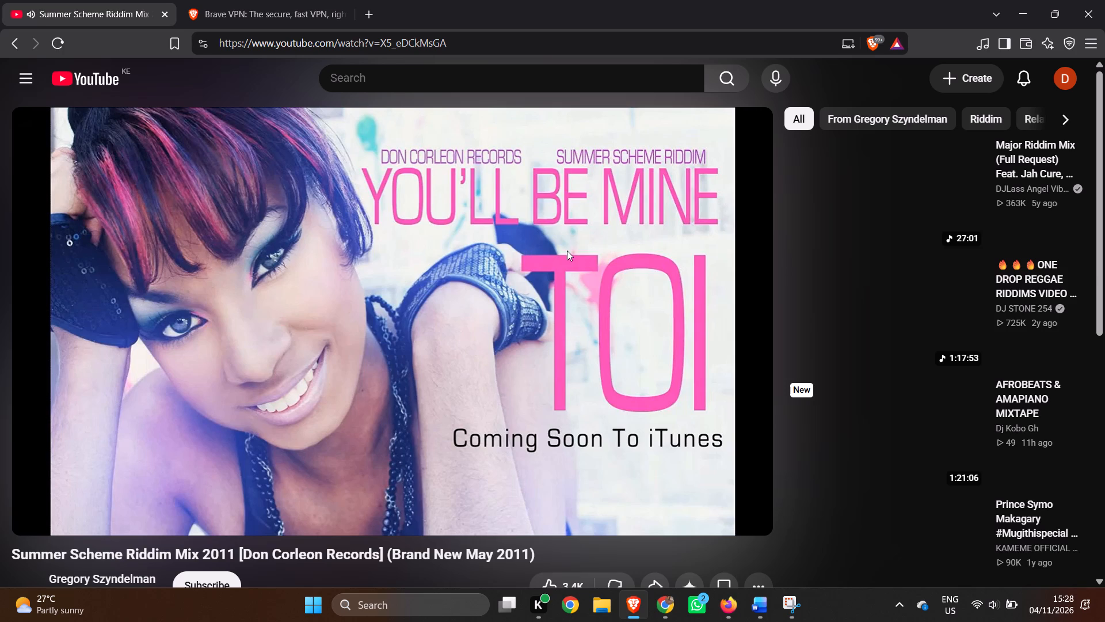
{"action": "scroll", "coordinate": [584, 247], "scroll_direction": "down", "scroll_amount": 3}
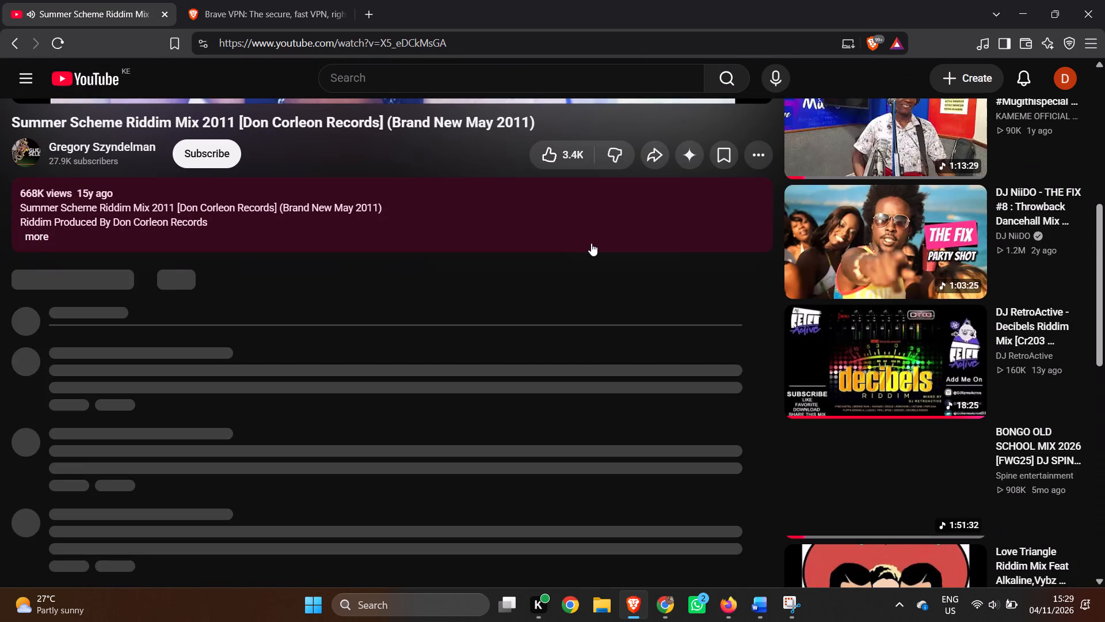
{"action": "scroll", "coordinate": [763, 297], "scroll_direction": "down", "scroll_amount": 2}
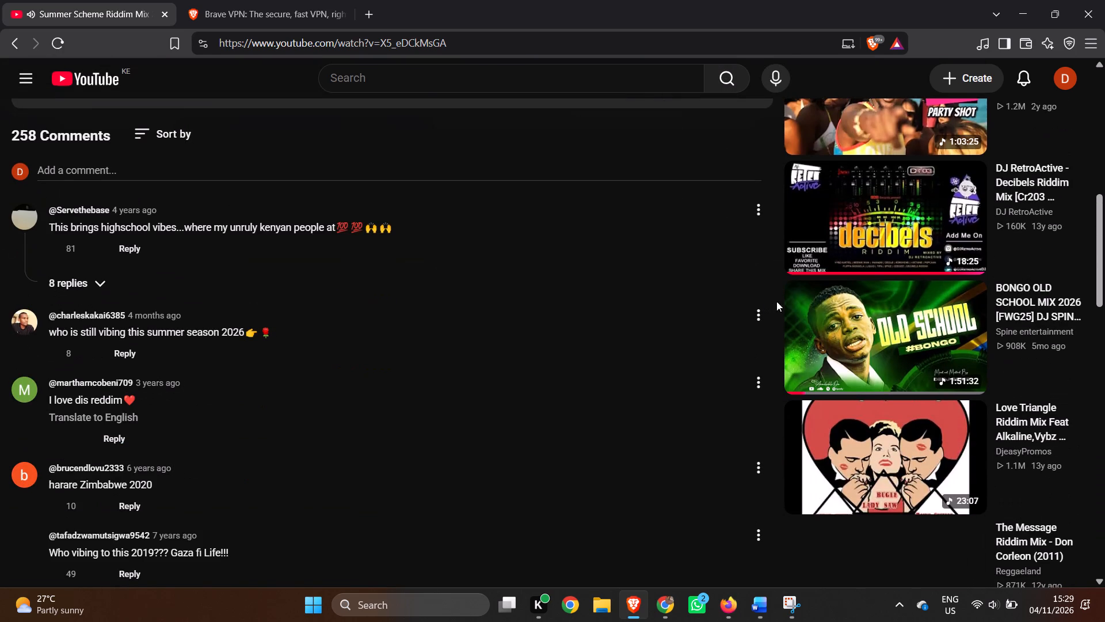
{"action": "double_click", "coordinate": [820, 312]}
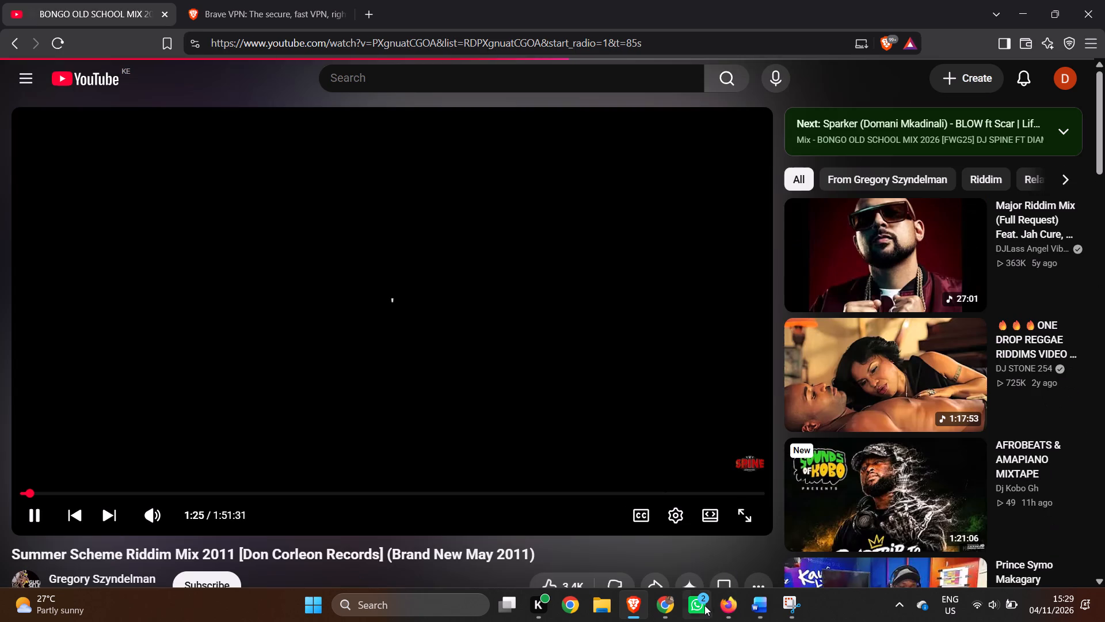
Switch to WhatsApp.
{"action": "left_click", "coordinate": [703, 604]}
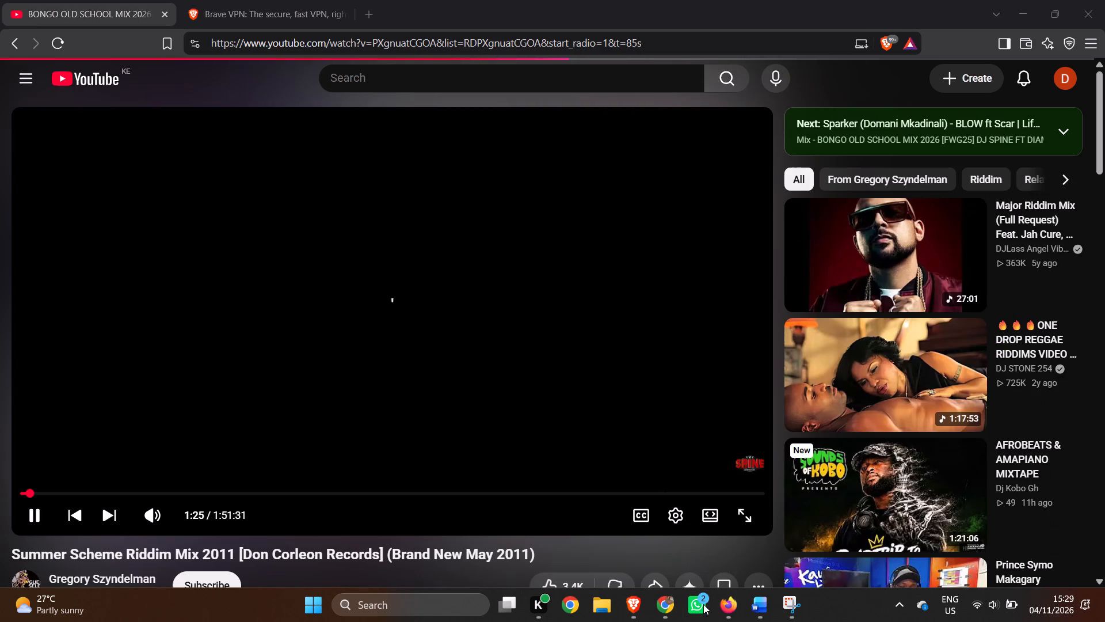
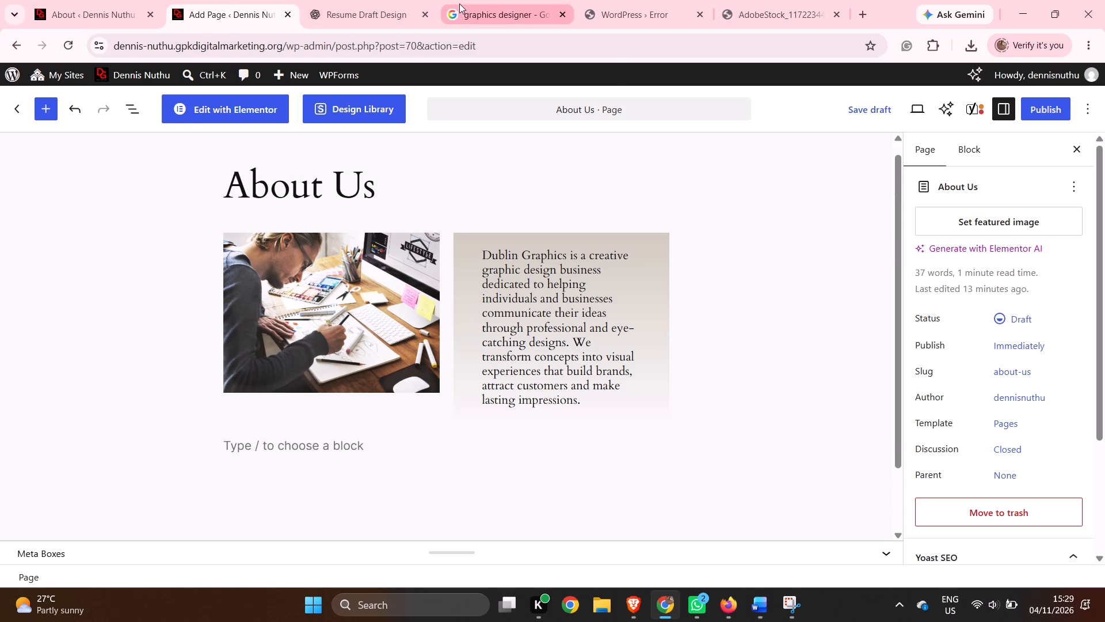
{"action": "left_click", "coordinate": [599, 0]}
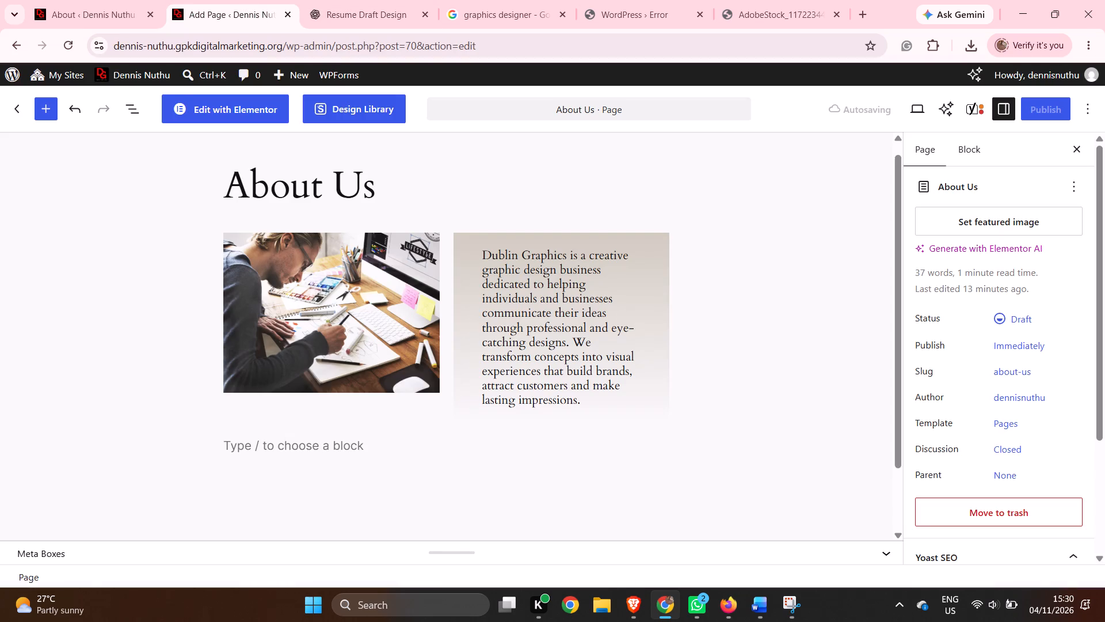
{"action": "left_click", "coordinate": [413, 450]}
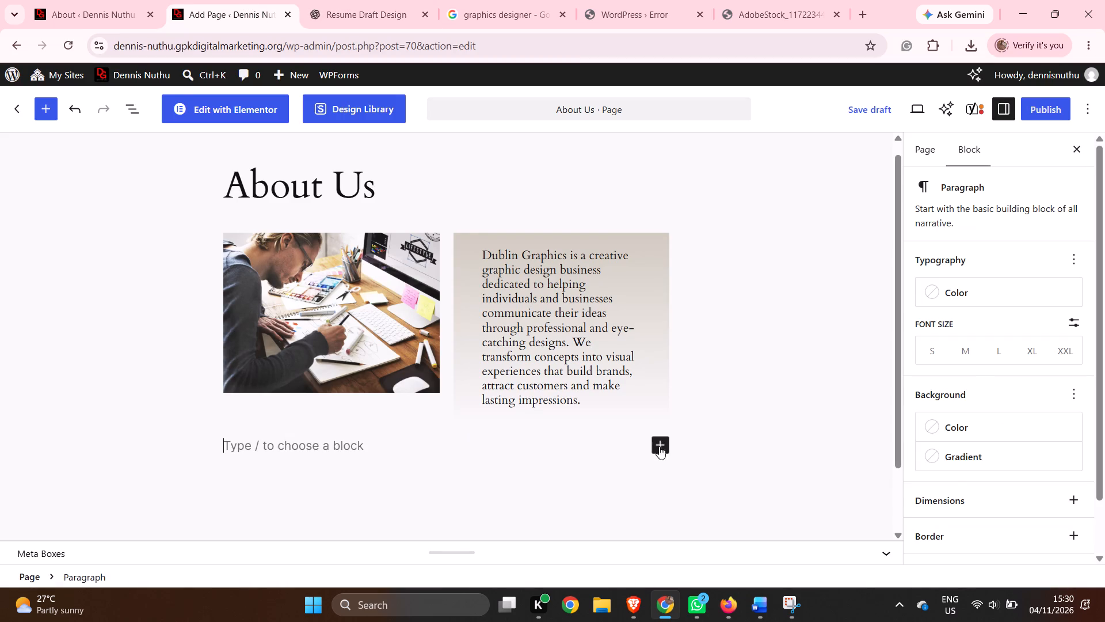
{"action": "left_click", "coordinate": [658, 446]}
{"action": "scroll", "coordinate": [717, 493], "scroll_direction": "down", "scroll_amount": 3}
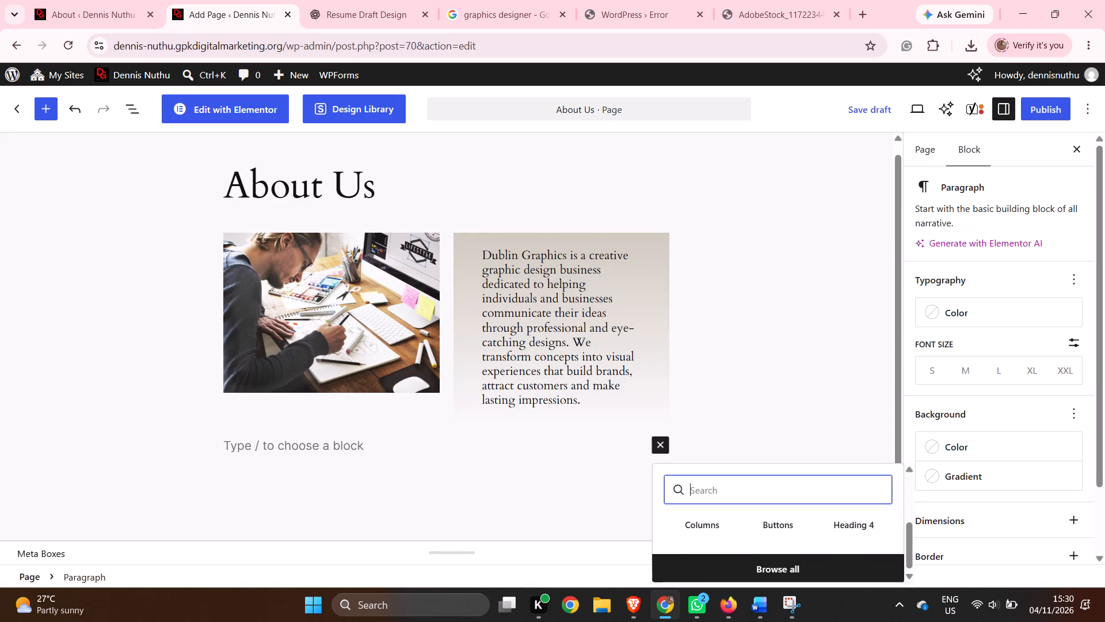
{"action": "scroll", "coordinate": [745, 531], "scroll_direction": "up", "scroll_amount": 1}
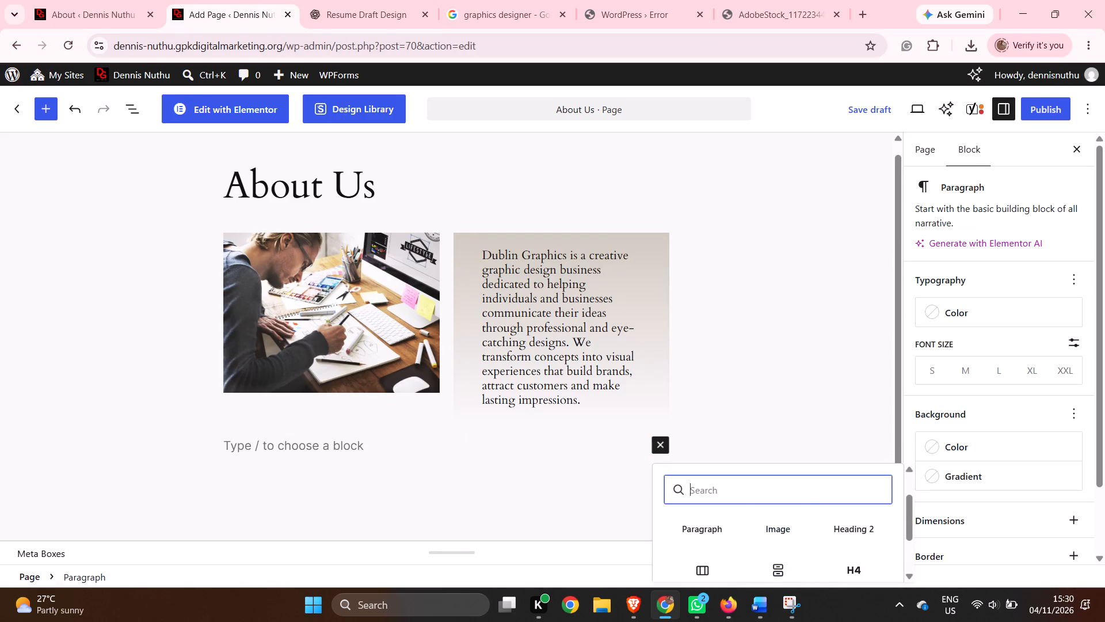
{"action": "key", "text": "g"}
{"action": "left_click", "coordinate": [771, 537]}
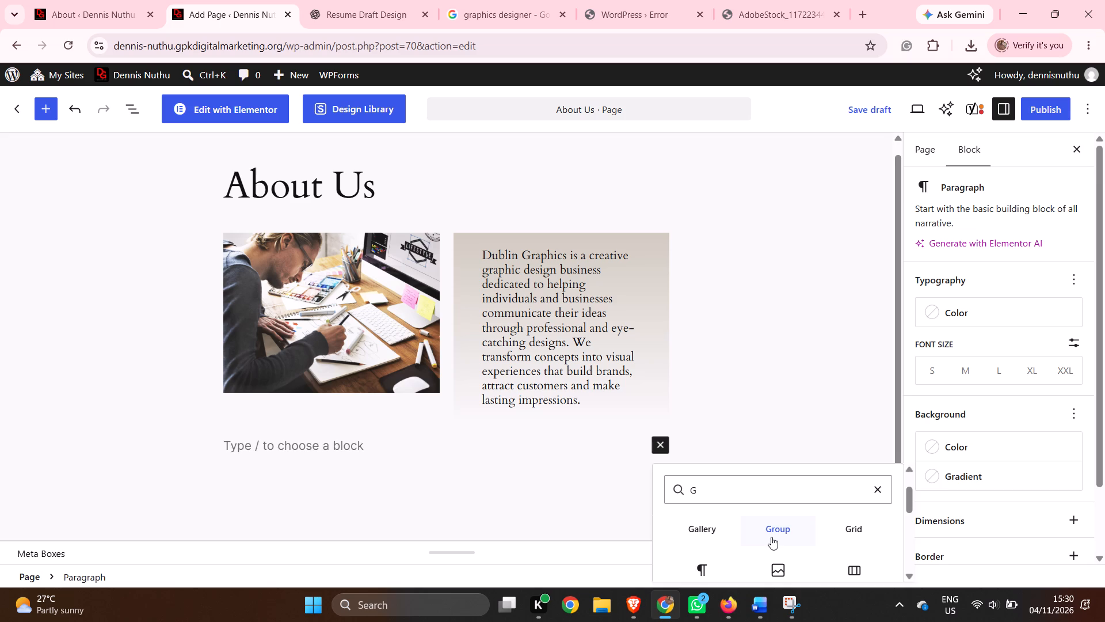
{"action": "left_click", "coordinate": [263, 500]}
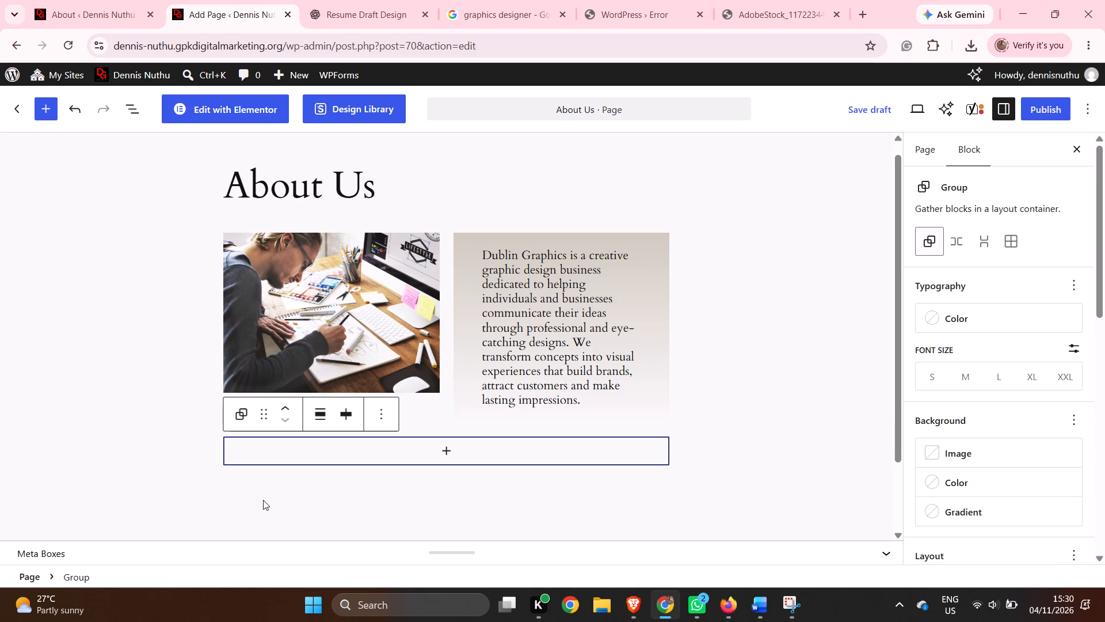
Add a Heading 2 block reading "OUR MISSION" inside the new group.
{"action": "left_click", "coordinate": [449, 457]}
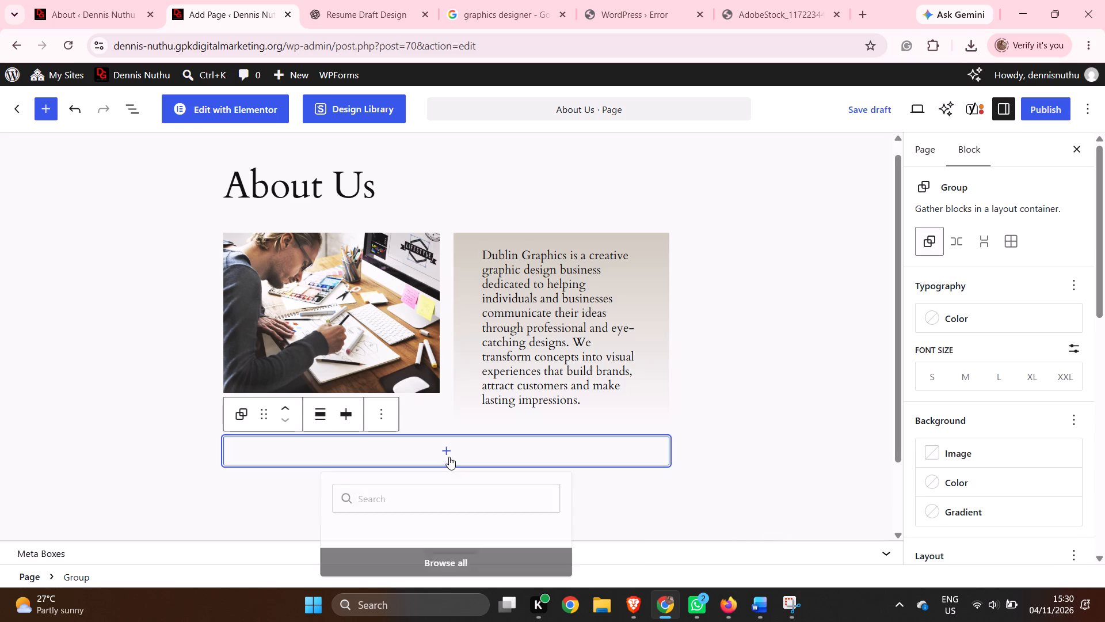
{"action": "left_click", "coordinate": [524, 569]}
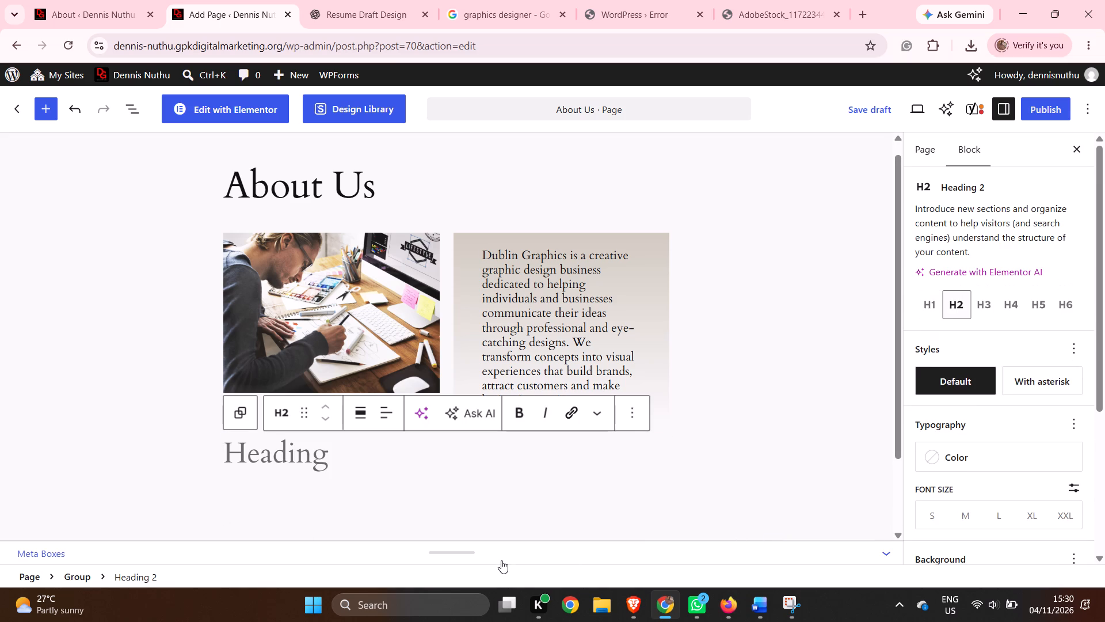
{"action": "type", "text": "OUR"}
{"action": "key", "text": "space"}
{"action": "type", "text": "MISI"}
{"action": "key", "text": "BackSpace"}
{"action": "type", "text": "SION"}
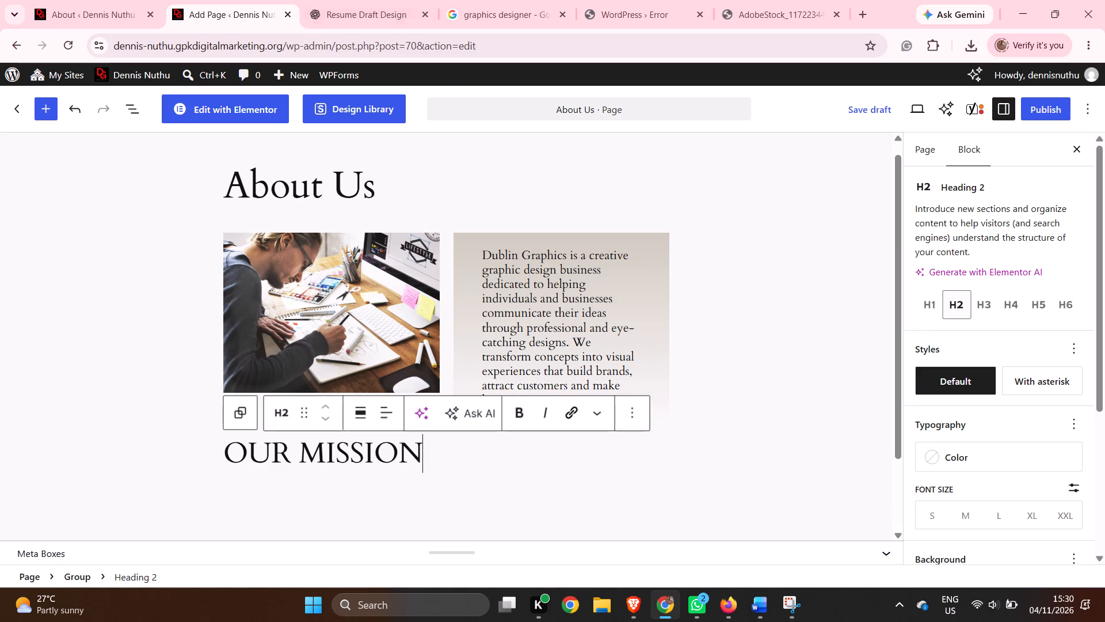
Try Heading 5 for the OUR MISSION heading, then set it to Heading 4.
{"action": "left_click", "coordinate": [288, 412]}
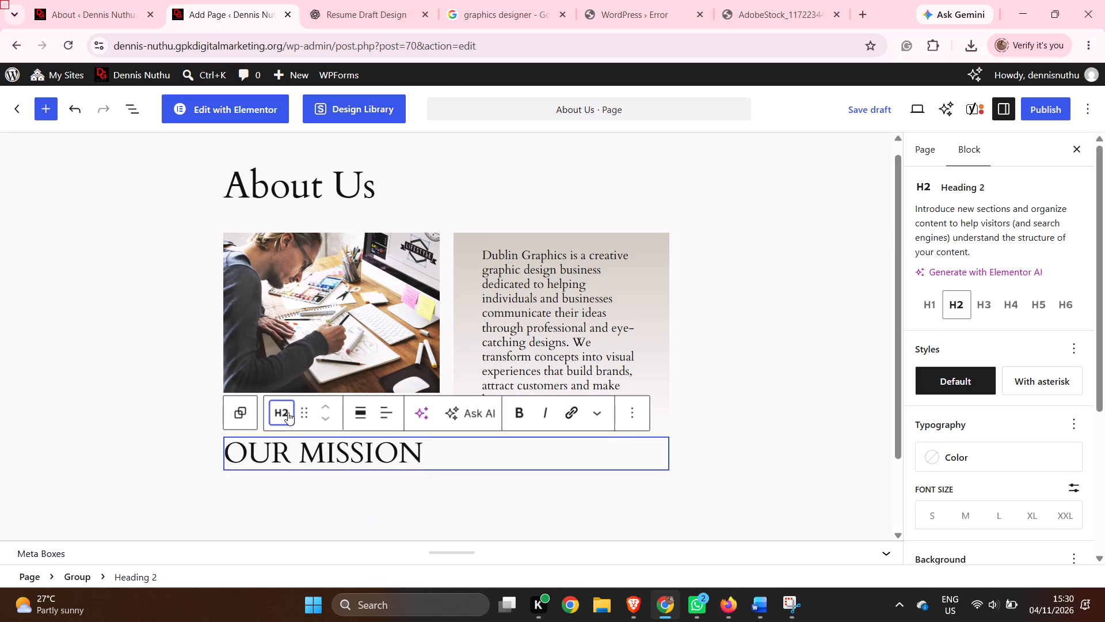
{"action": "left_click", "coordinate": [321, 214]}
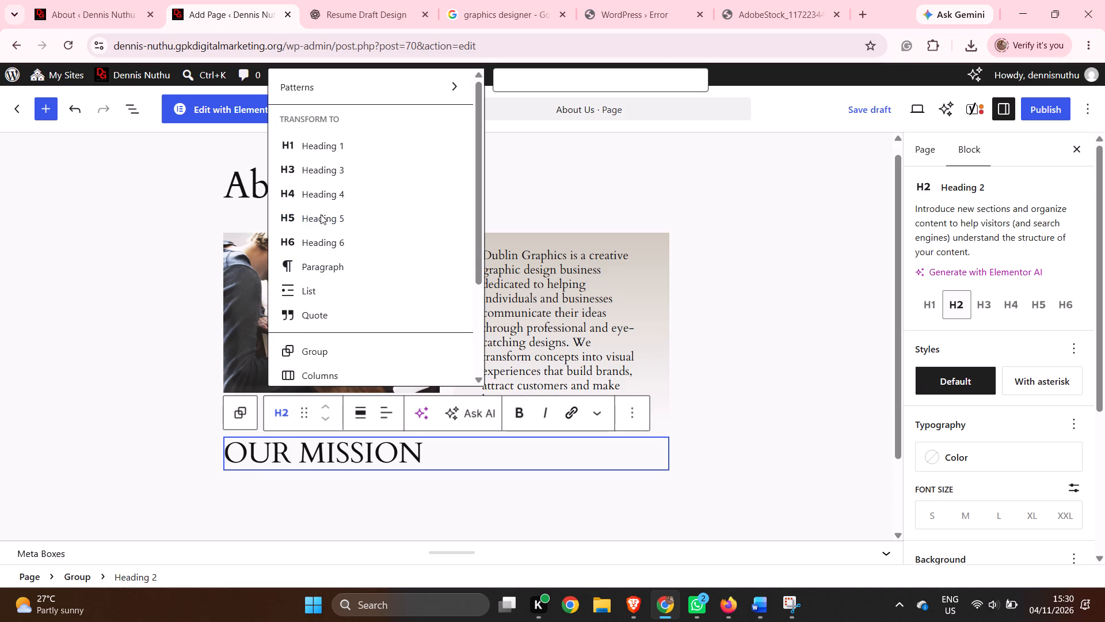
{"action": "left_click", "coordinate": [279, 423]}
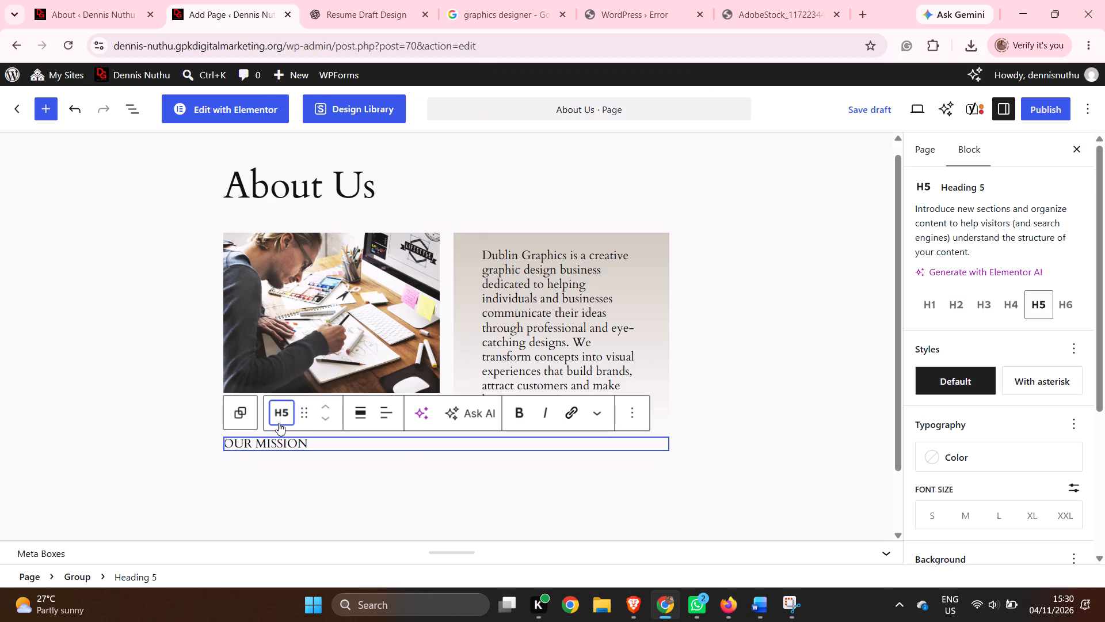
{"action": "left_click", "coordinate": [339, 219]}
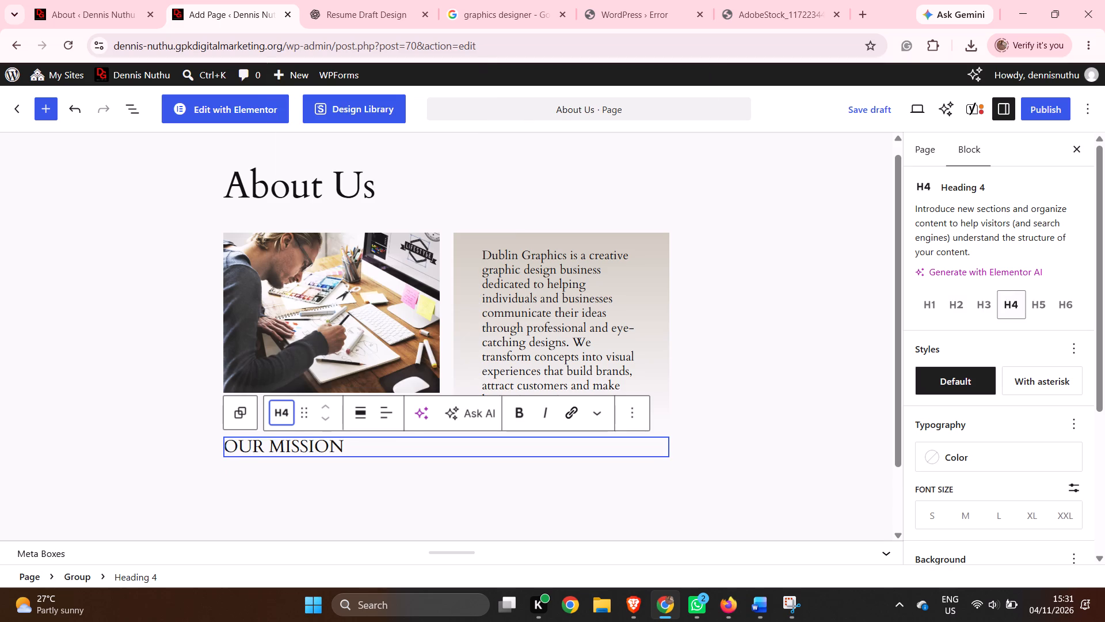
{"action": "left_click", "coordinate": [378, 449]}
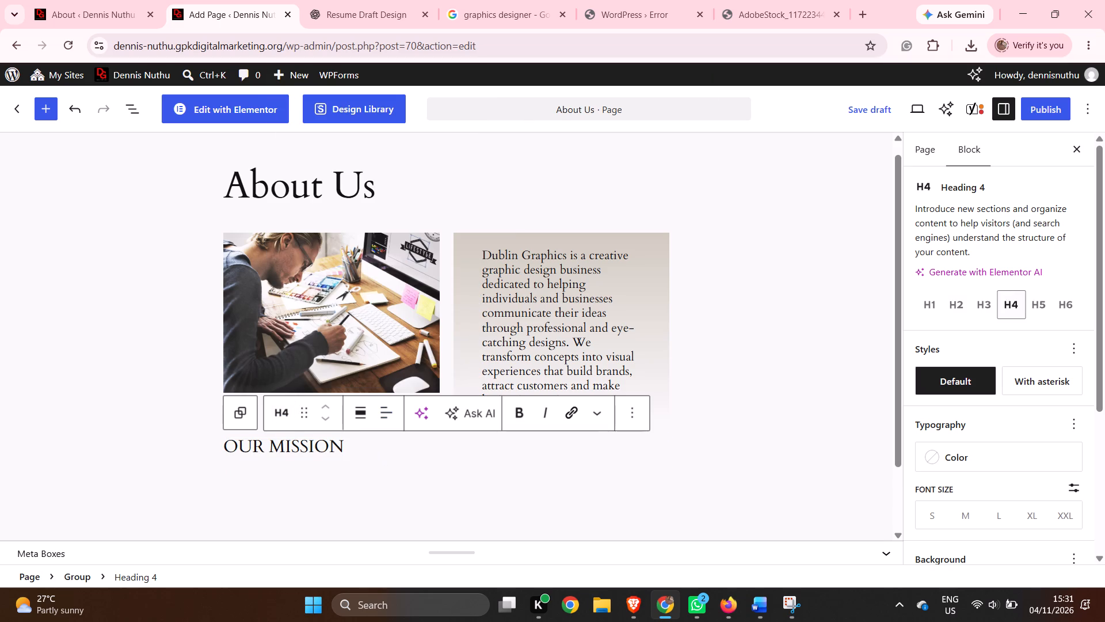
Add a paragraph below the OUR MISSION heading and paste the copied mission text into it.
{"action": "key", "text": "Return"}
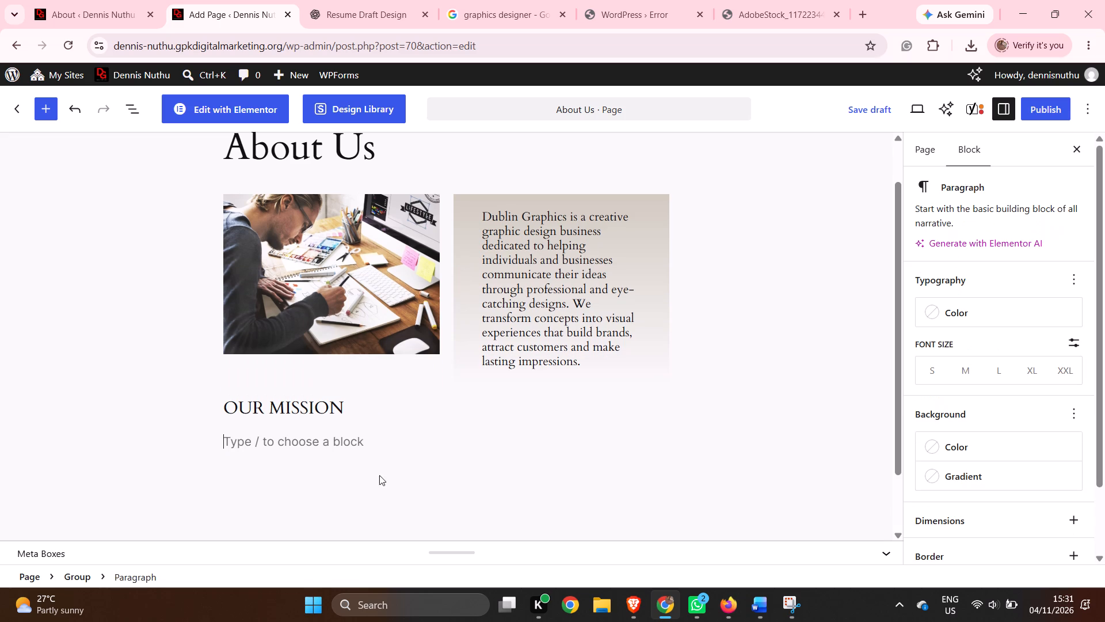
{"action": "left_click", "coordinate": [337, 407]}
{"action": "left_click", "coordinate": [353, 416]}
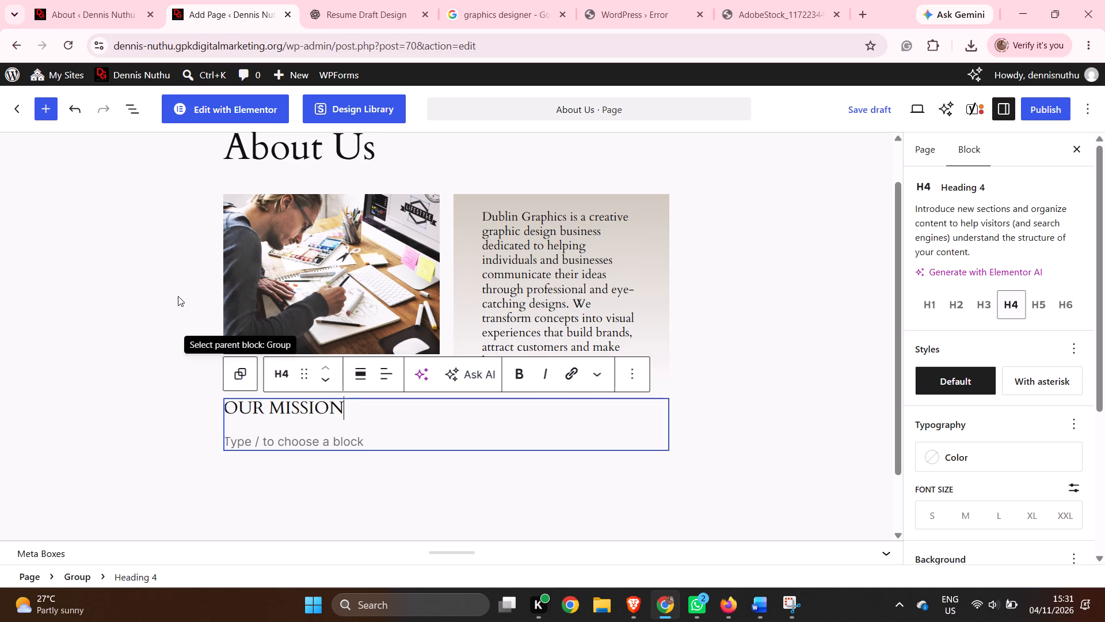
{"action": "left_click", "coordinate": [47, 112]}
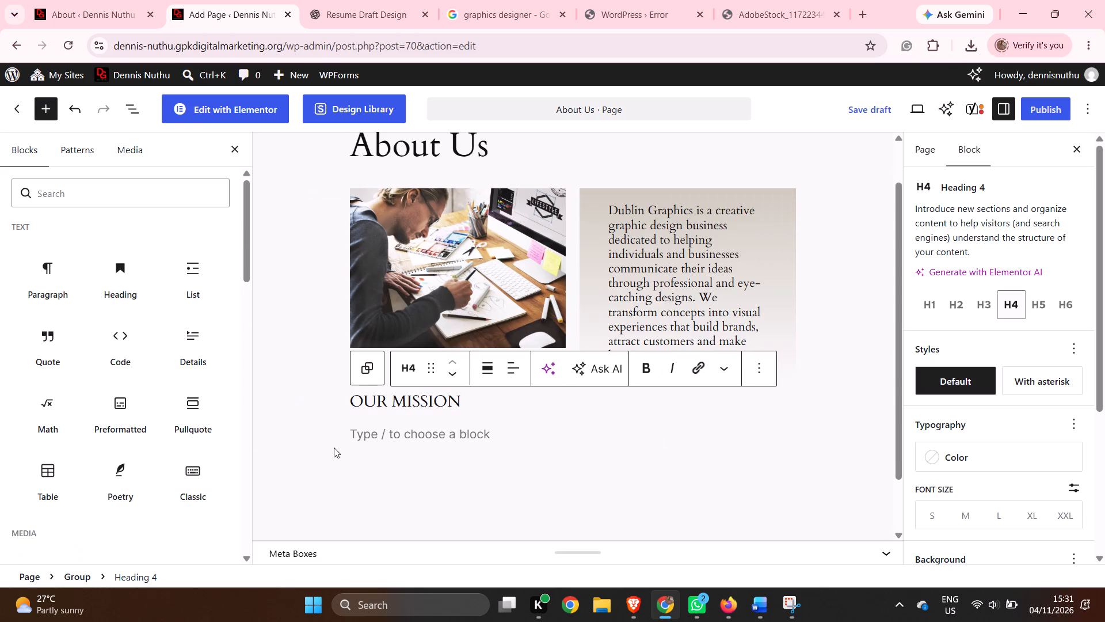
{"action": "left_click", "coordinate": [49, 270]}
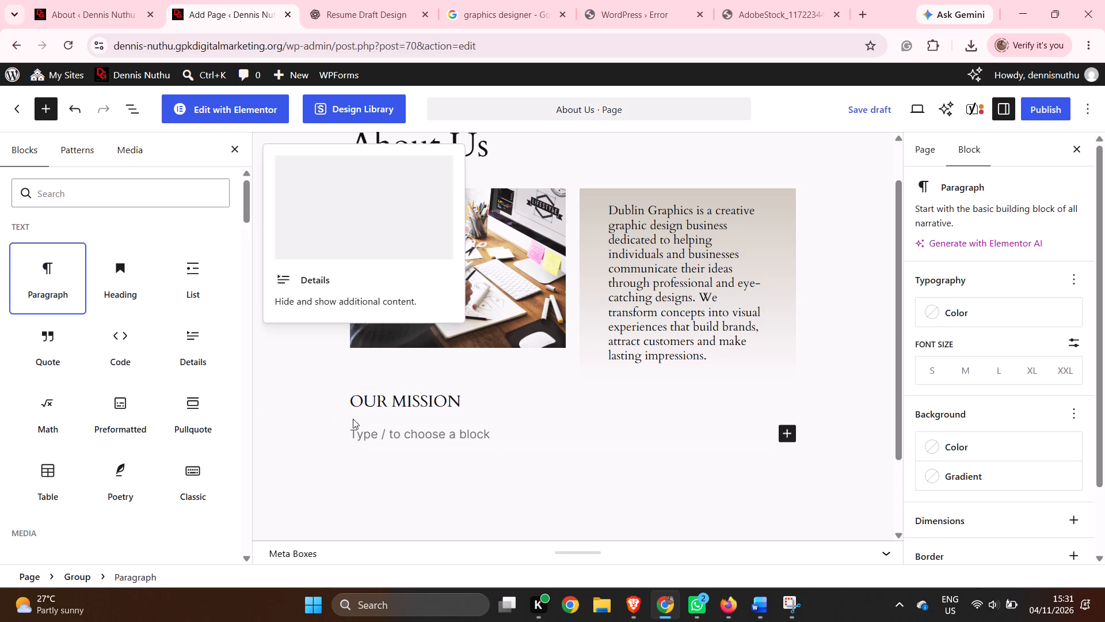
{"action": "left_click", "coordinate": [397, 428]}
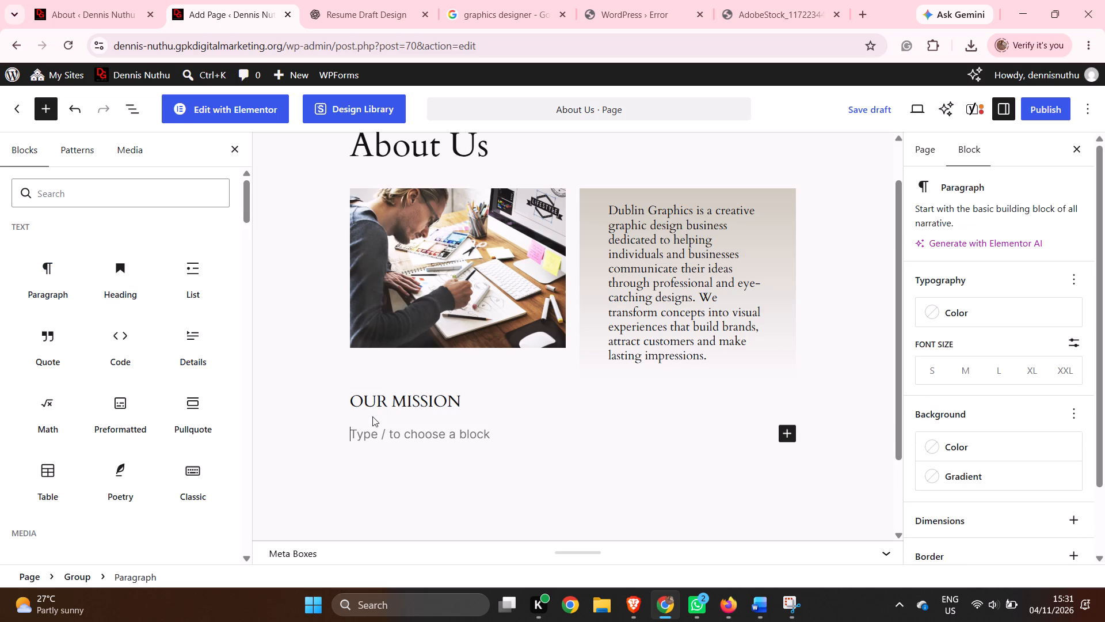
{"action": "key", "text": "ctrl+v"}
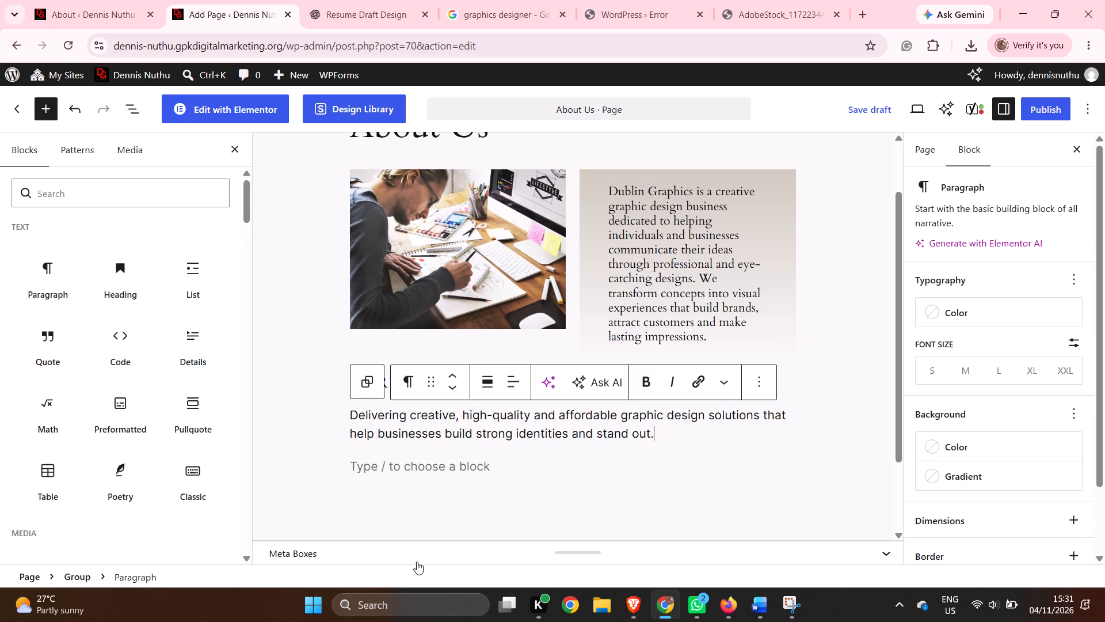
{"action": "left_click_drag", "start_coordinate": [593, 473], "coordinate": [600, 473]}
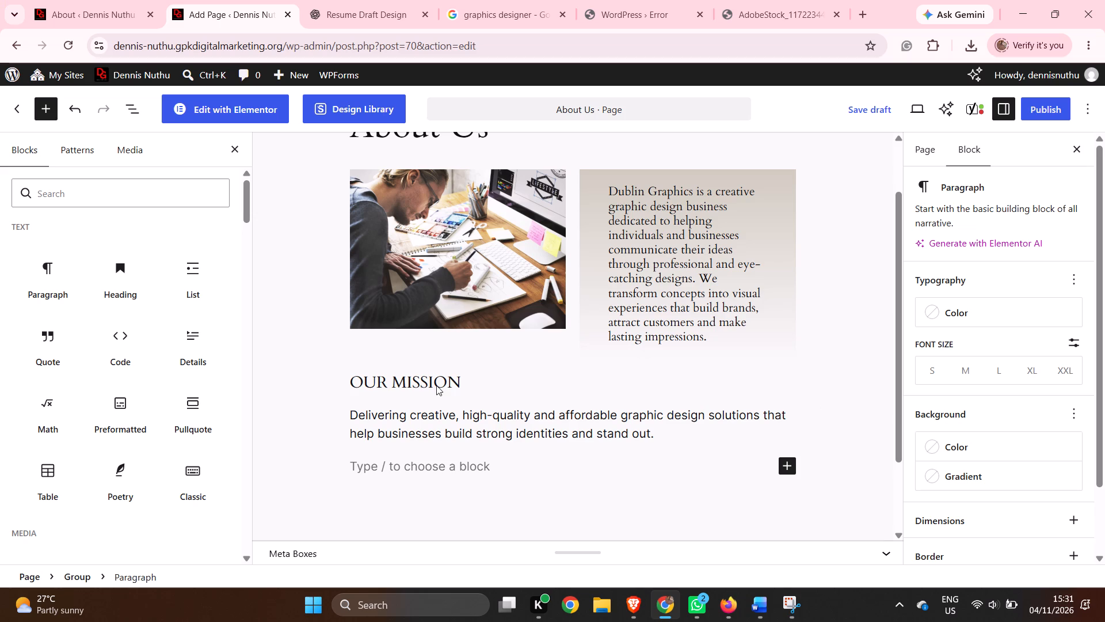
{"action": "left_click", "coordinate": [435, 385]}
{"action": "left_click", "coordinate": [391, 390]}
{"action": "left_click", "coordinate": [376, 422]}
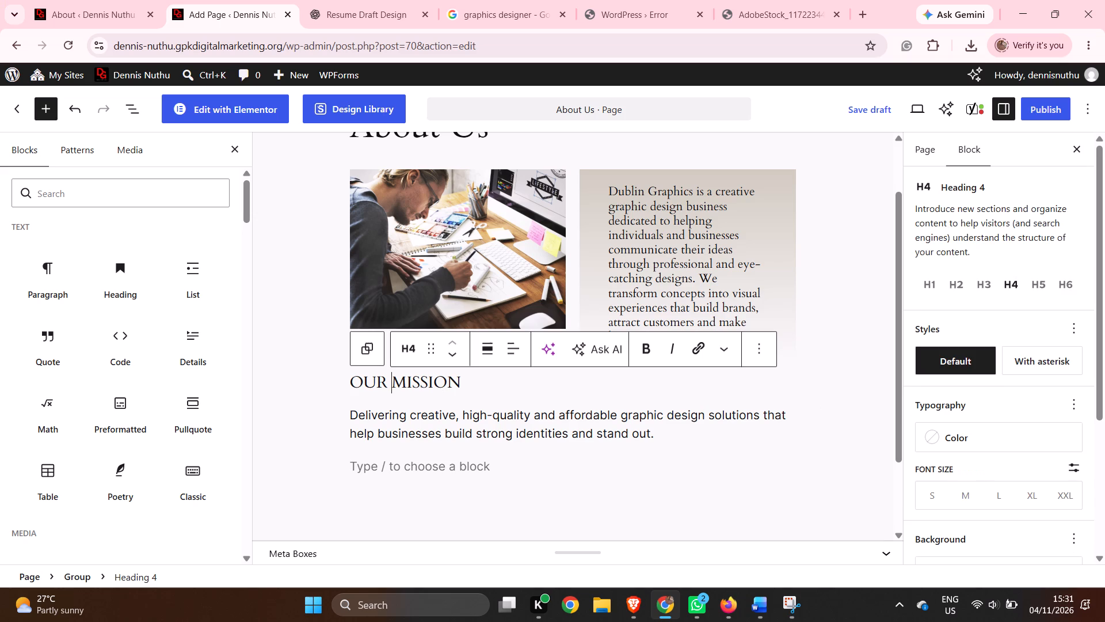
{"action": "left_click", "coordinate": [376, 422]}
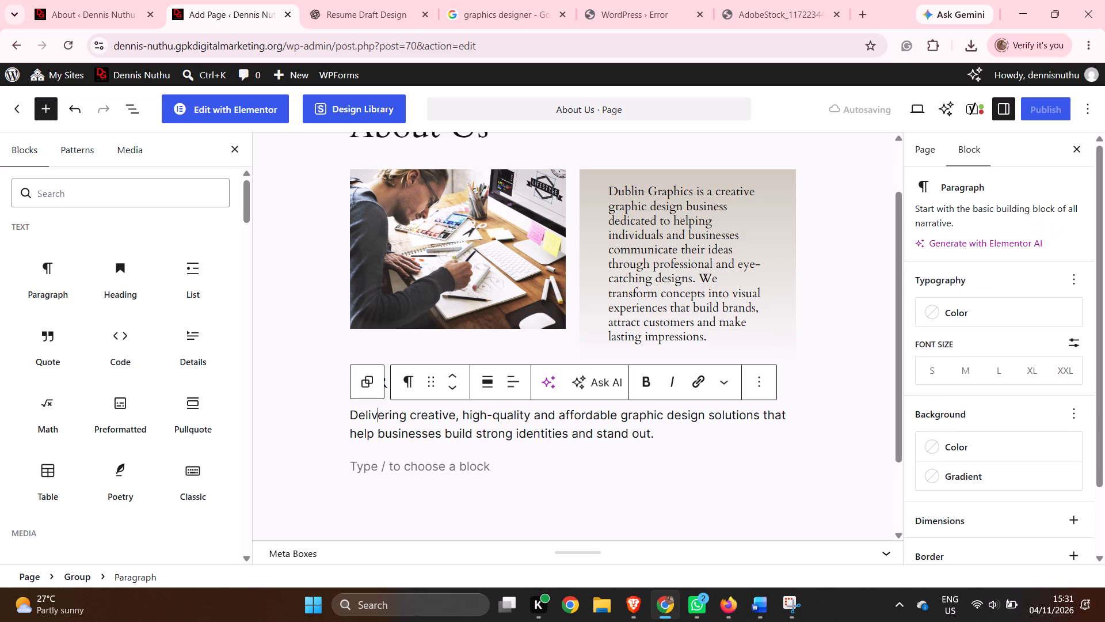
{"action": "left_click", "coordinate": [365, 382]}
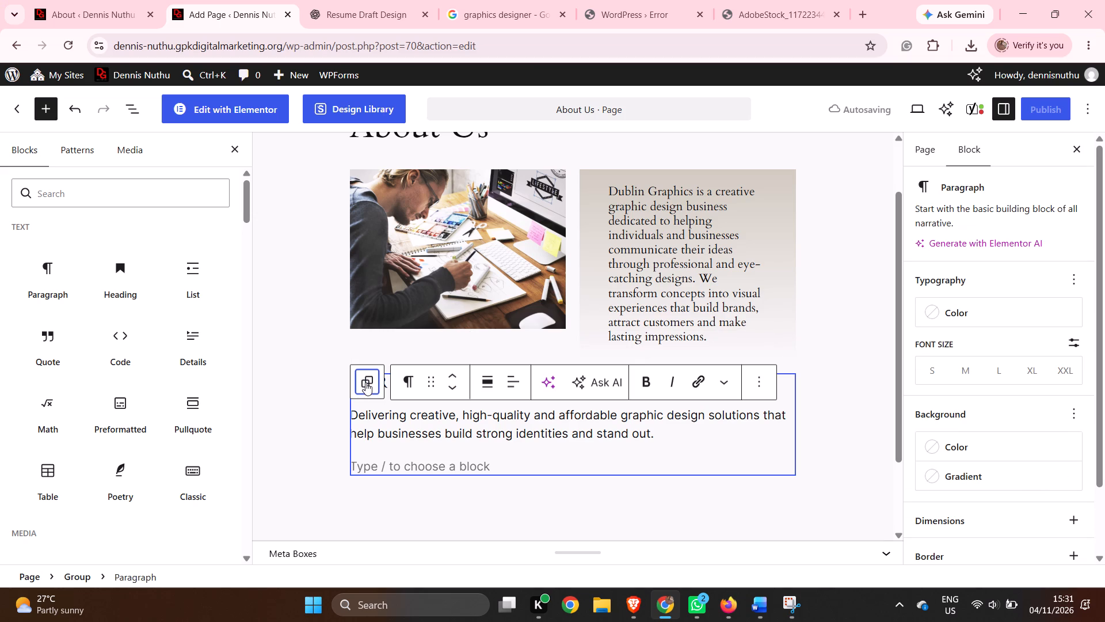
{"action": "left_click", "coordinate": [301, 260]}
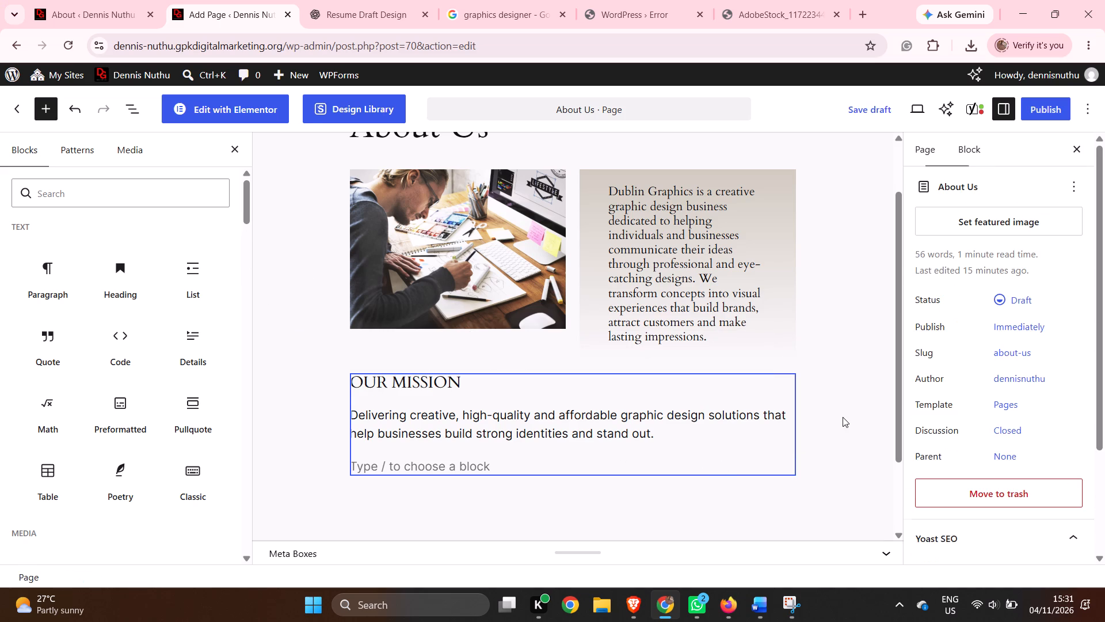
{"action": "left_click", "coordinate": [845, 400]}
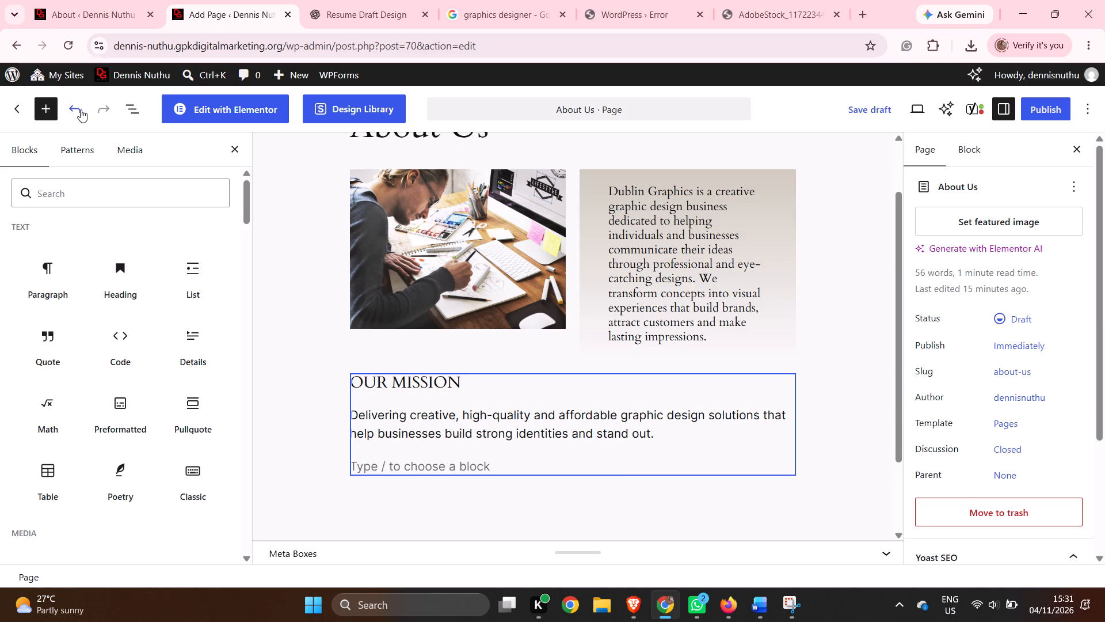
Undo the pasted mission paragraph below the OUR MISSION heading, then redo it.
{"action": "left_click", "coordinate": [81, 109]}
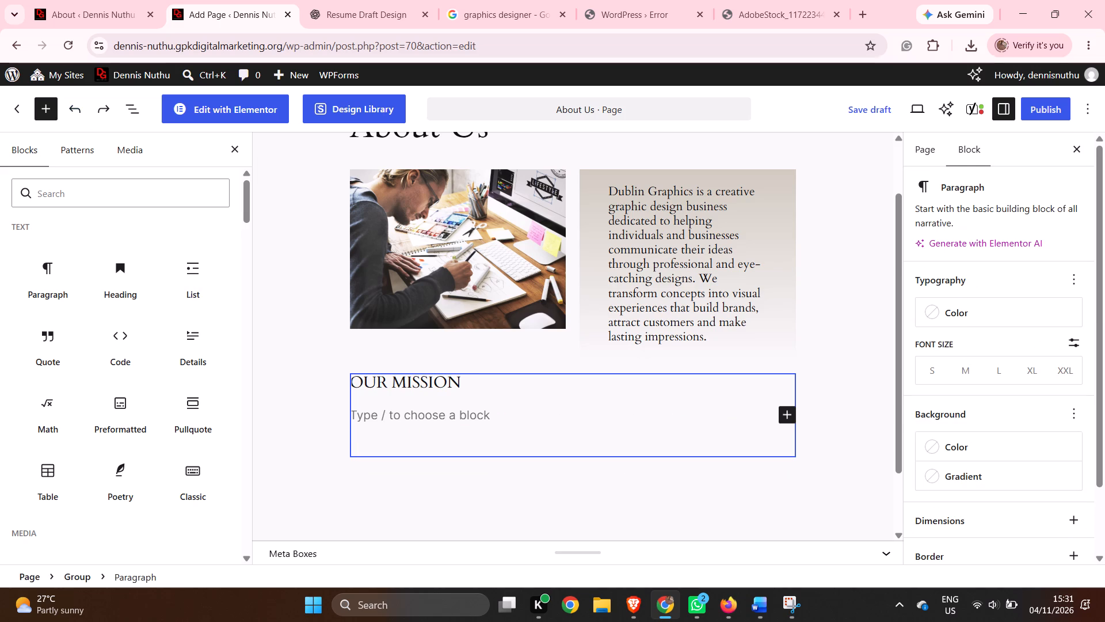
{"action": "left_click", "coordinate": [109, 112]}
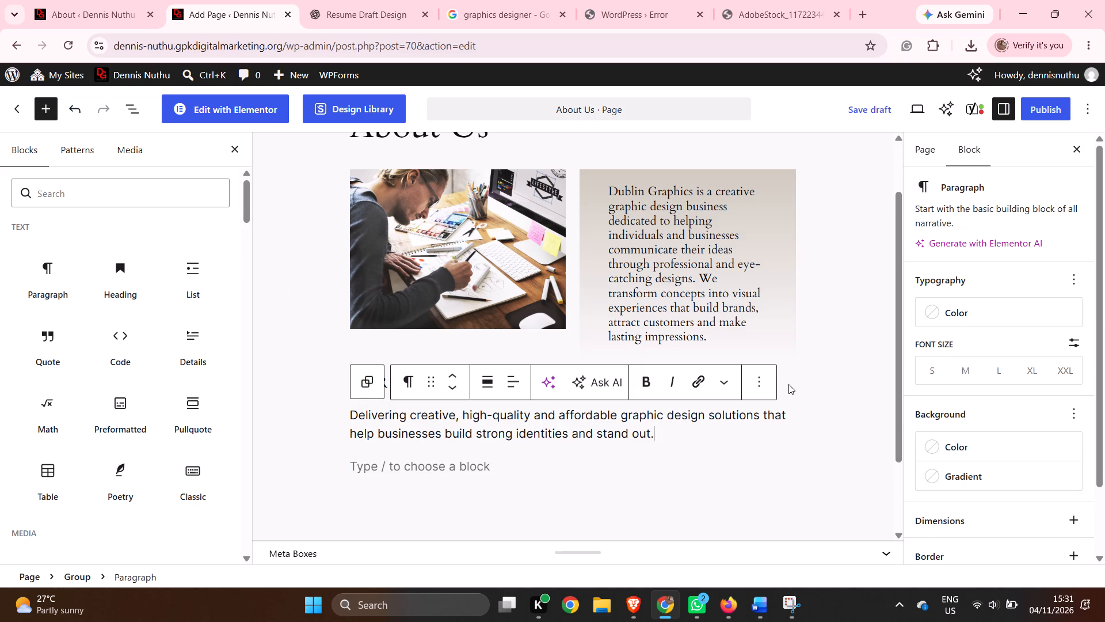
Set the background of the group holding the OUR MISSION heading and paragraph to the grey Contrast / Three (#A4A4A4).
{"action": "left_click", "coordinate": [830, 328]}
{"action": "left_click", "coordinate": [300, 343]}
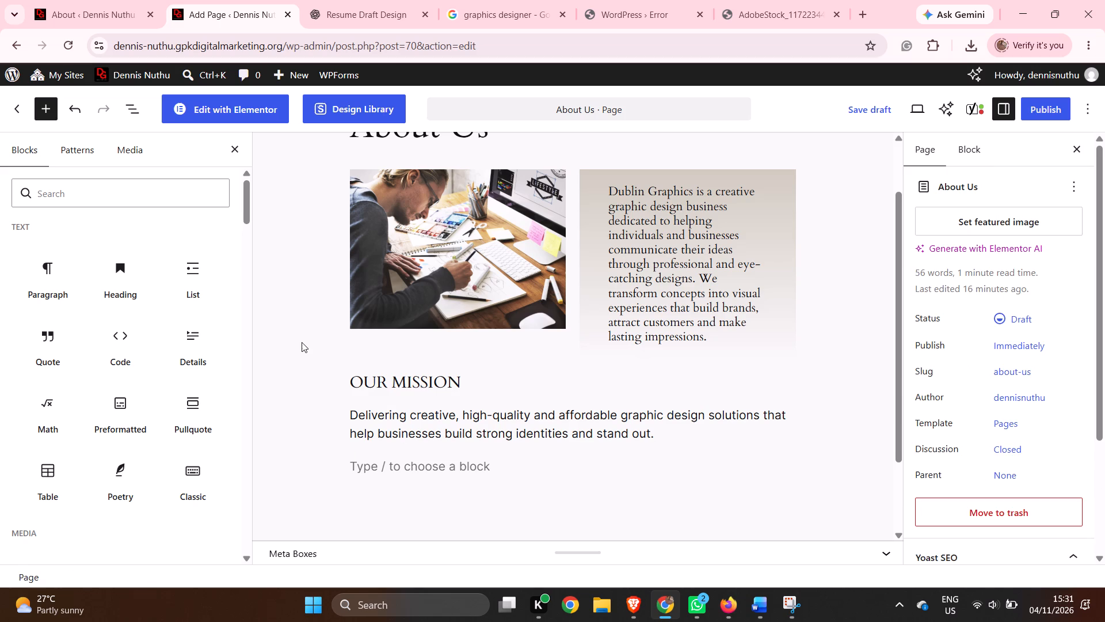
{"action": "left_click", "coordinate": [385, 386]}
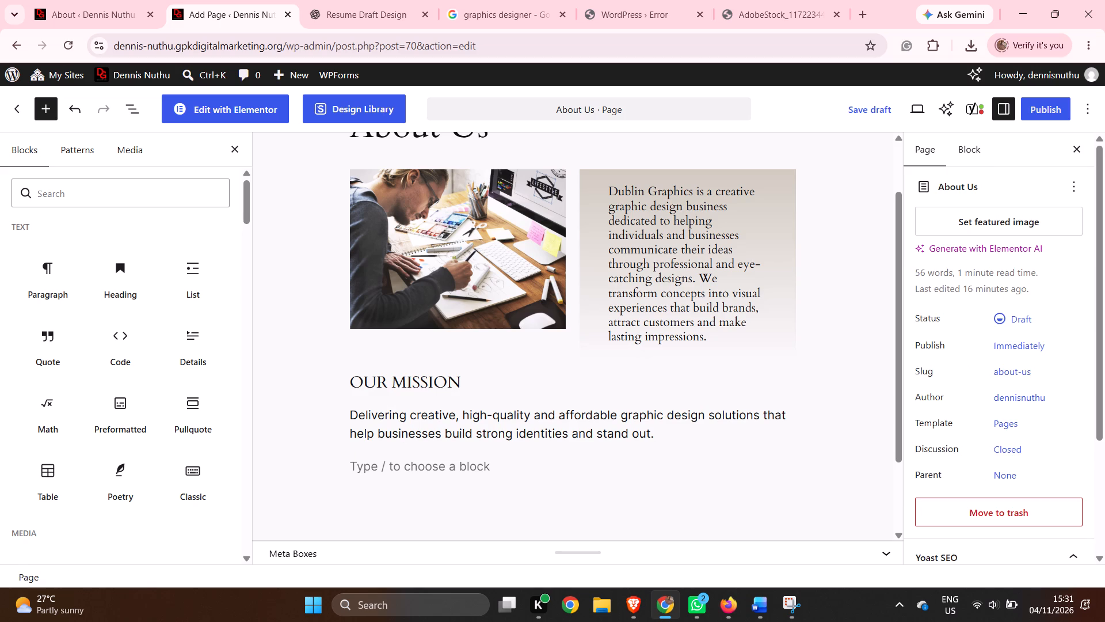
{"action": "left_click", "coordinate": [367, 363]}
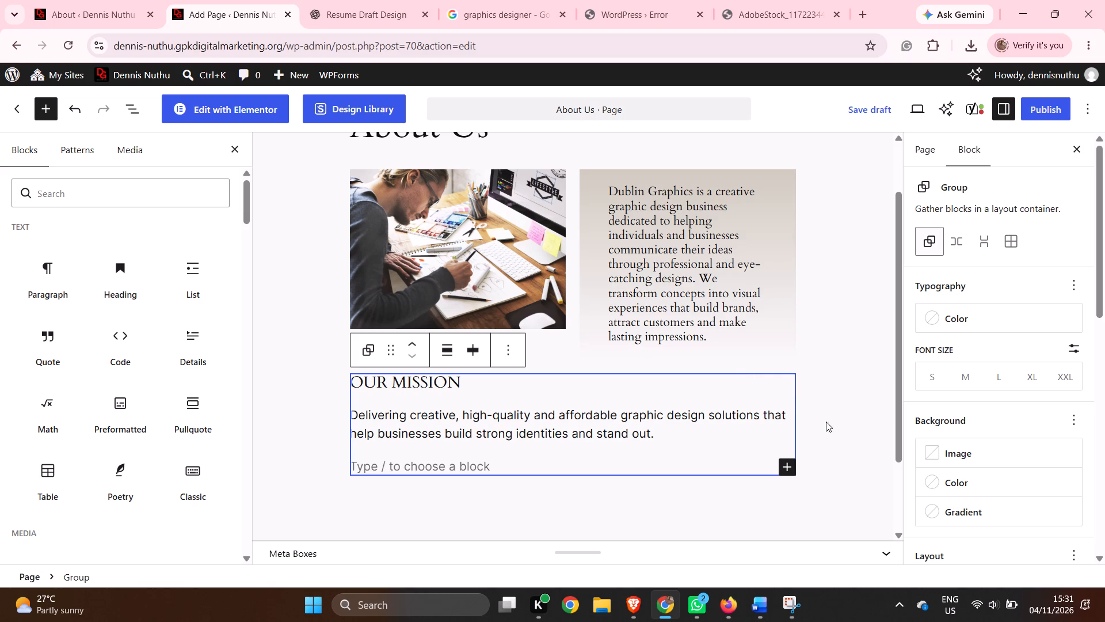
{"action": "left_click", "coordinate": [952, 479]}
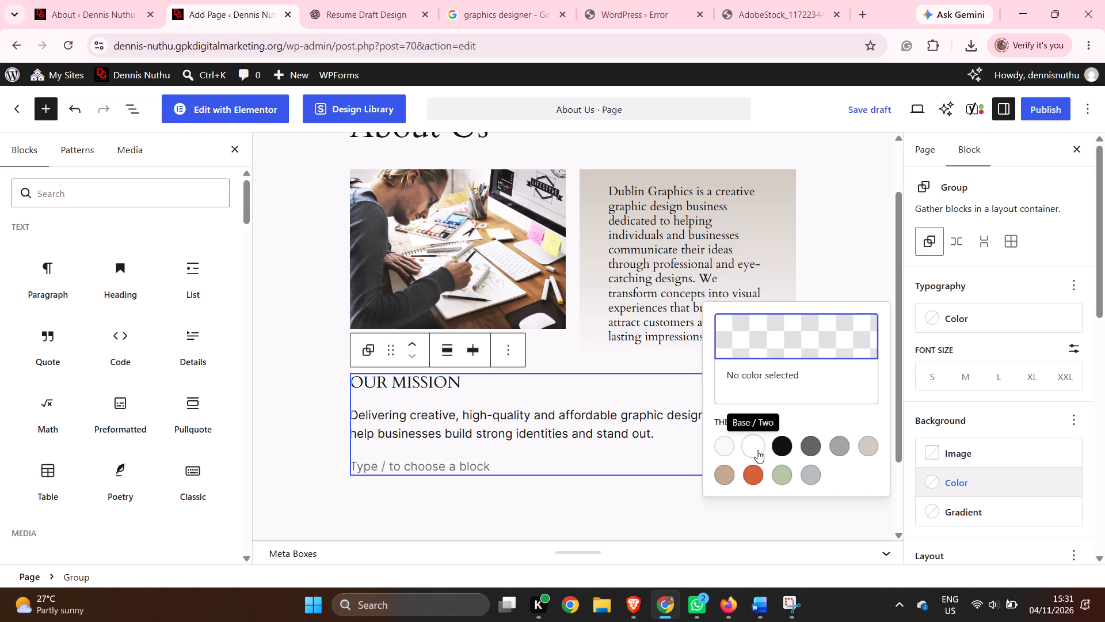
{"action": "left_click", "coordinate": [848, 447]}
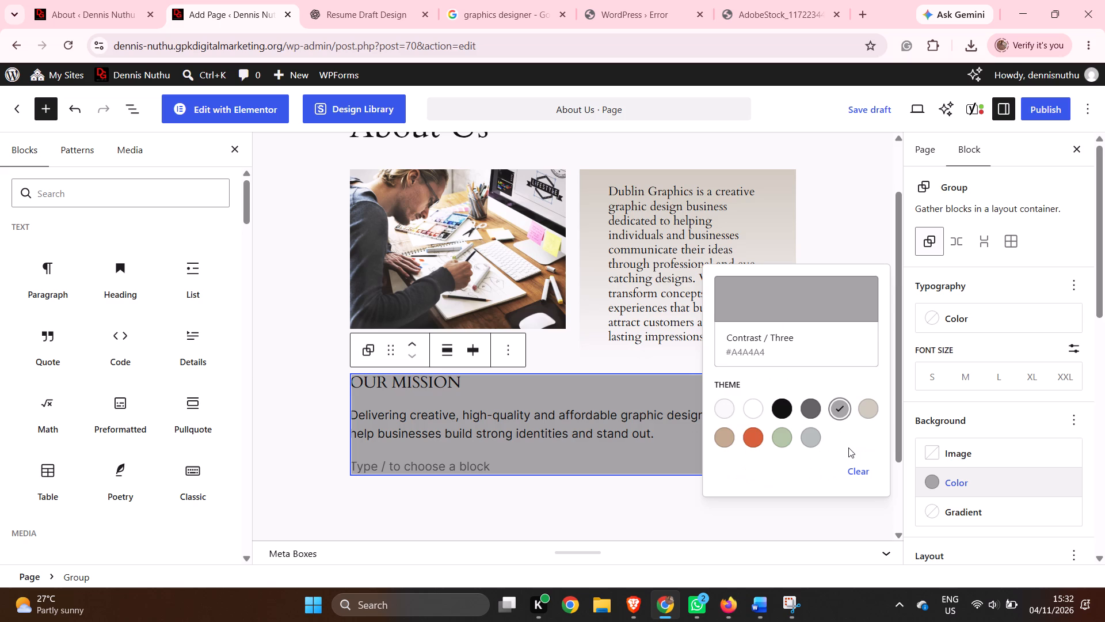
{"action": "left_click", "coordinate": [639, 509]}
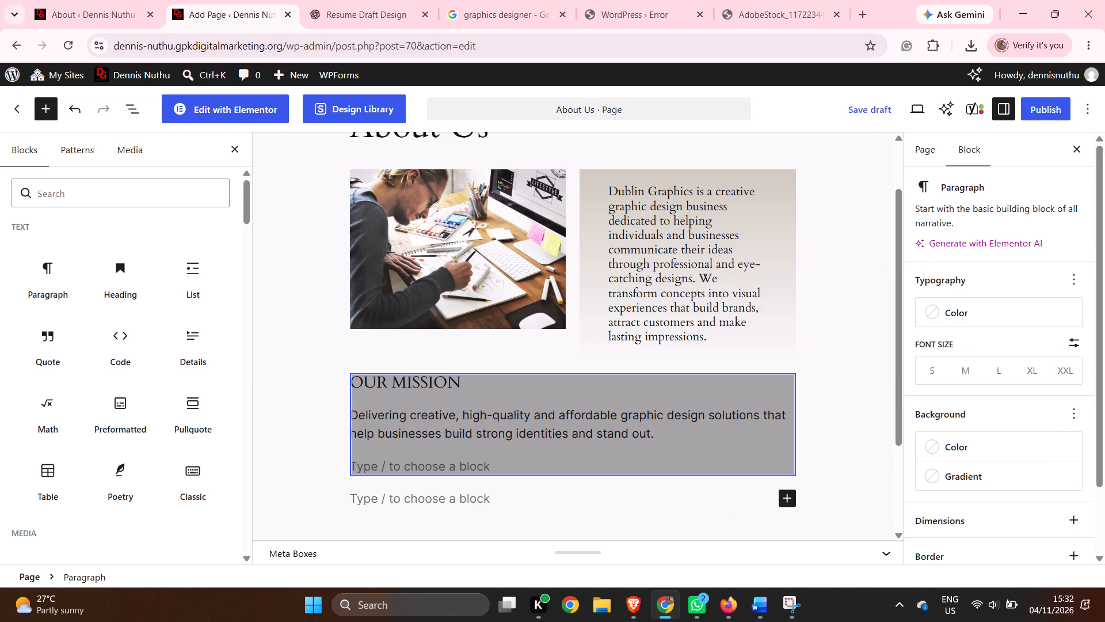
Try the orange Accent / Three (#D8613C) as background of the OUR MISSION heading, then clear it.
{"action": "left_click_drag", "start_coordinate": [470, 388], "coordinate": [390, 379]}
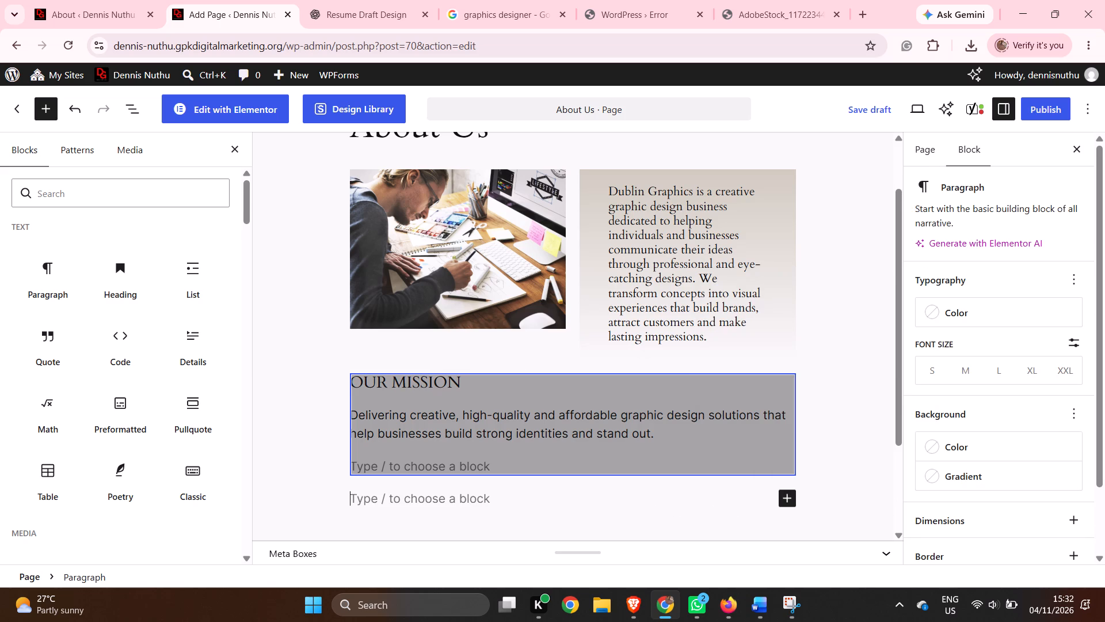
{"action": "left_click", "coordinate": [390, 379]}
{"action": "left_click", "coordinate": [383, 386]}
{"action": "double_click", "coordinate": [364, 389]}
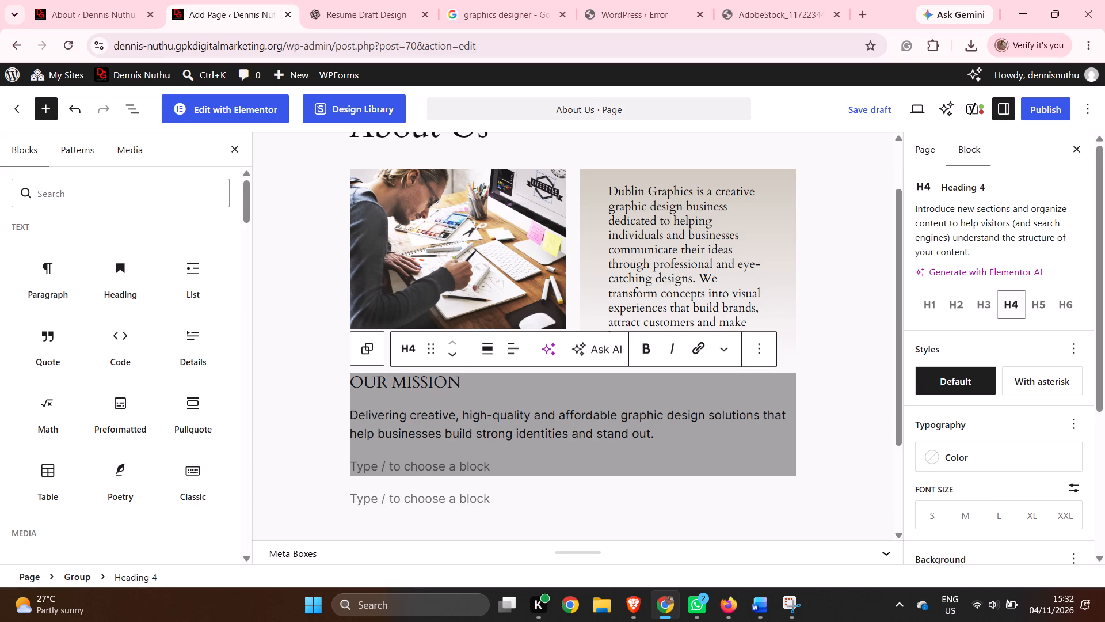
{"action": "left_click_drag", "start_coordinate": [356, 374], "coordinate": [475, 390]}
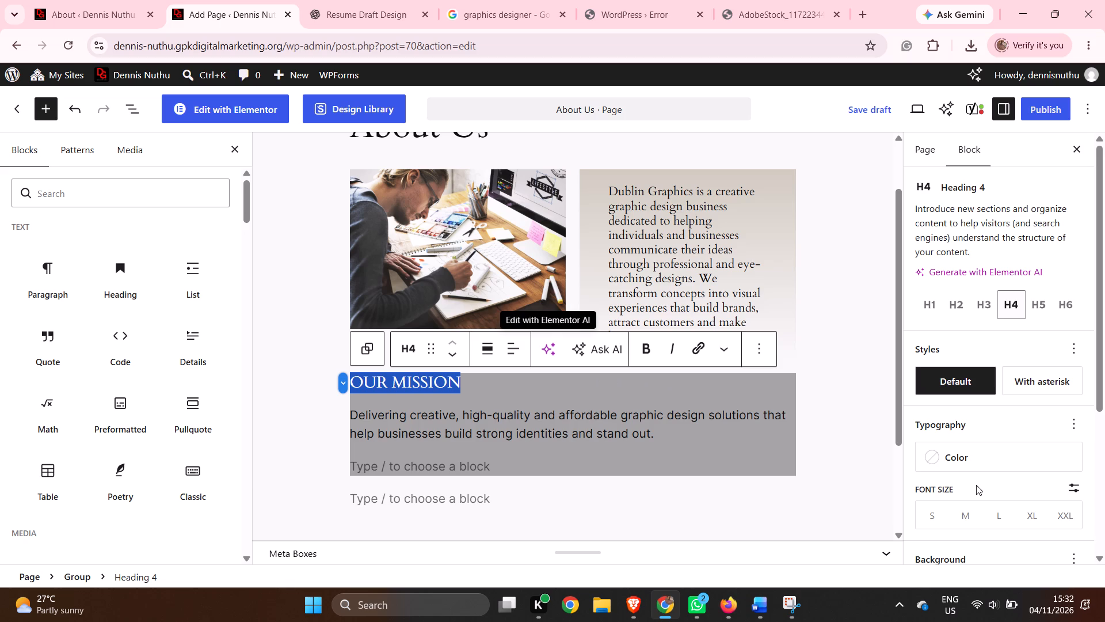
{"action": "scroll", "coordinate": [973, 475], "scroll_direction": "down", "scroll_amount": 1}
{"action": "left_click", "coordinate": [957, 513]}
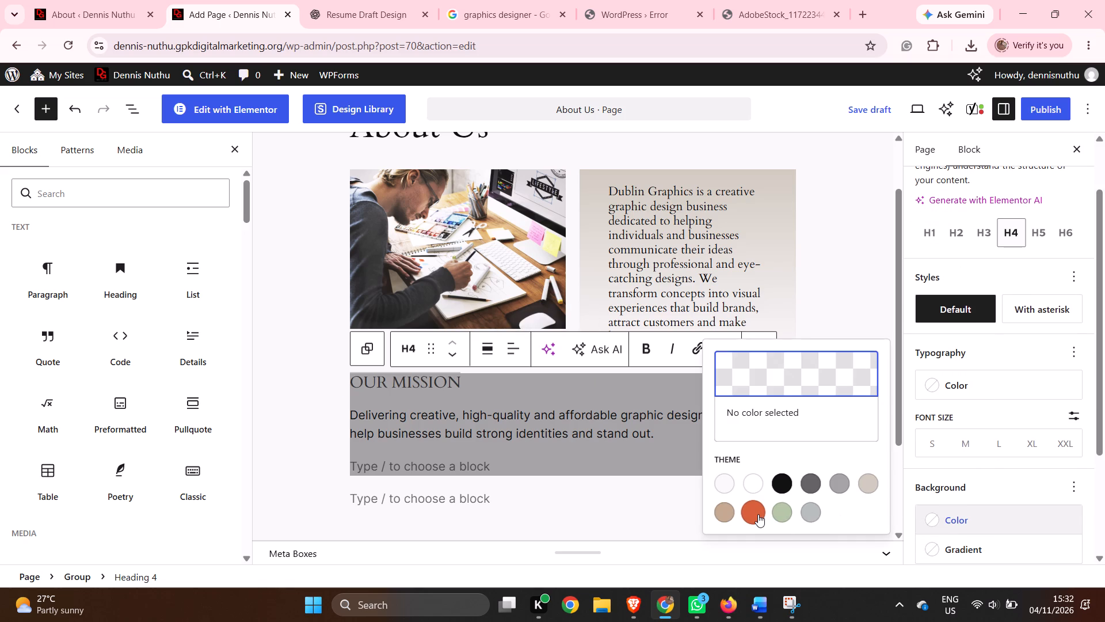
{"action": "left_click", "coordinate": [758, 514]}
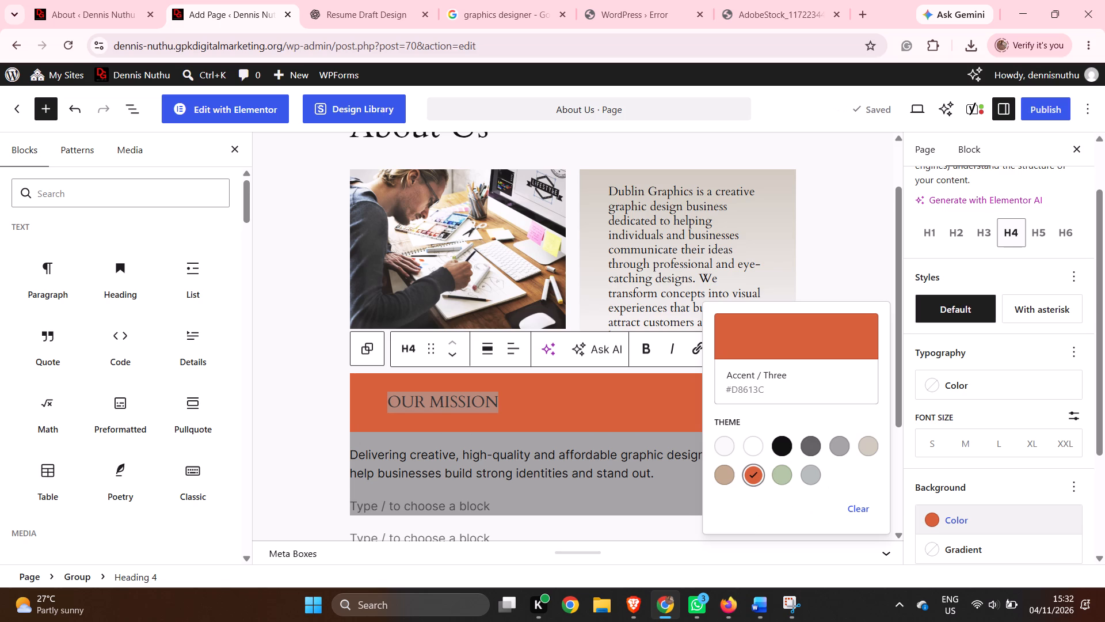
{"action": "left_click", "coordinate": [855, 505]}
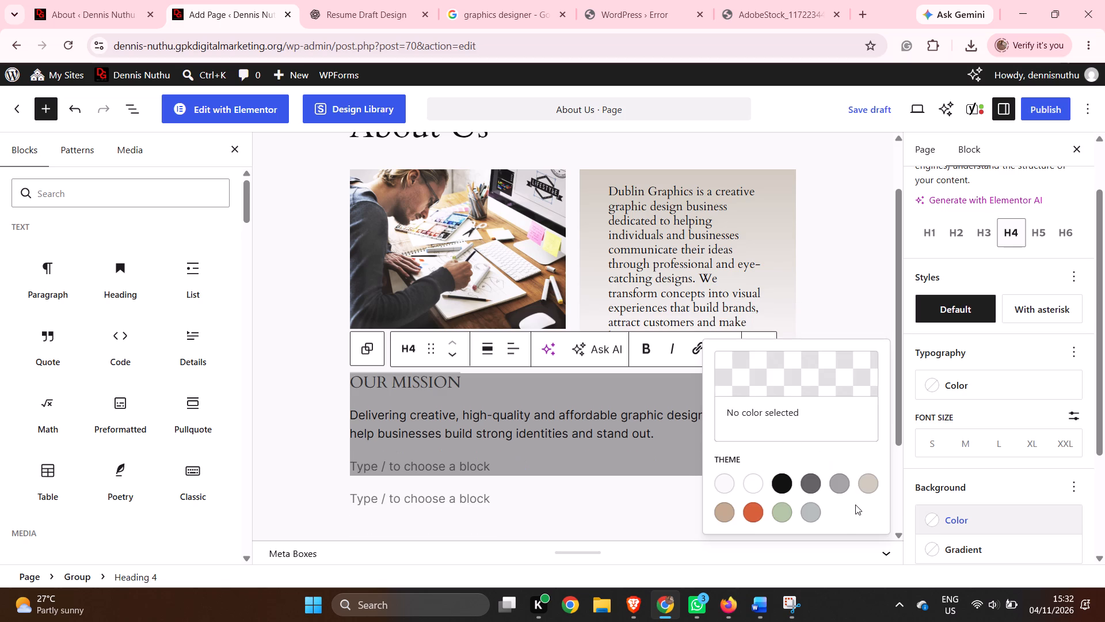
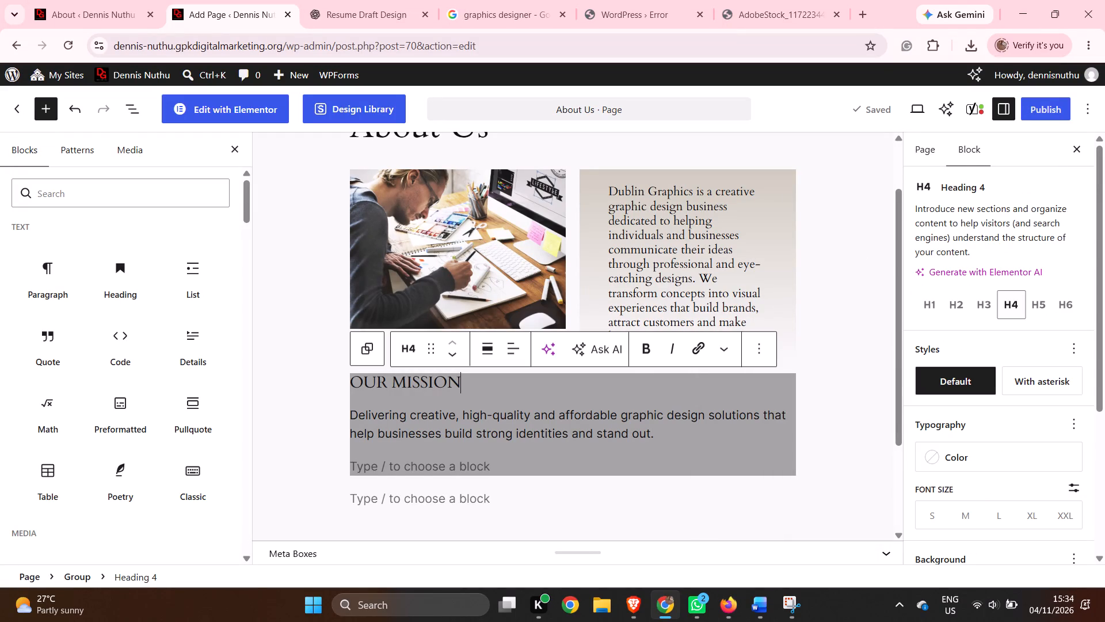
Centre-align the text of the OUR MISSION heading.
{"action": "left_click", "coordinate": [574, 484]}
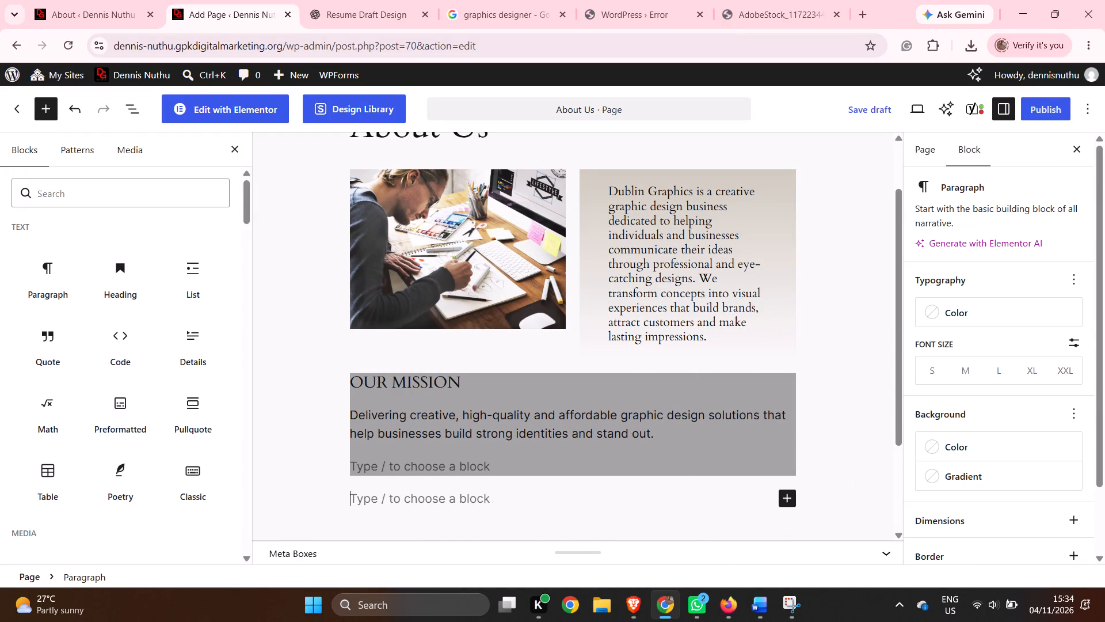
{"action": "left_click_drag", "start_coordinate": [462, 387], "coordinate": [369, 379]}
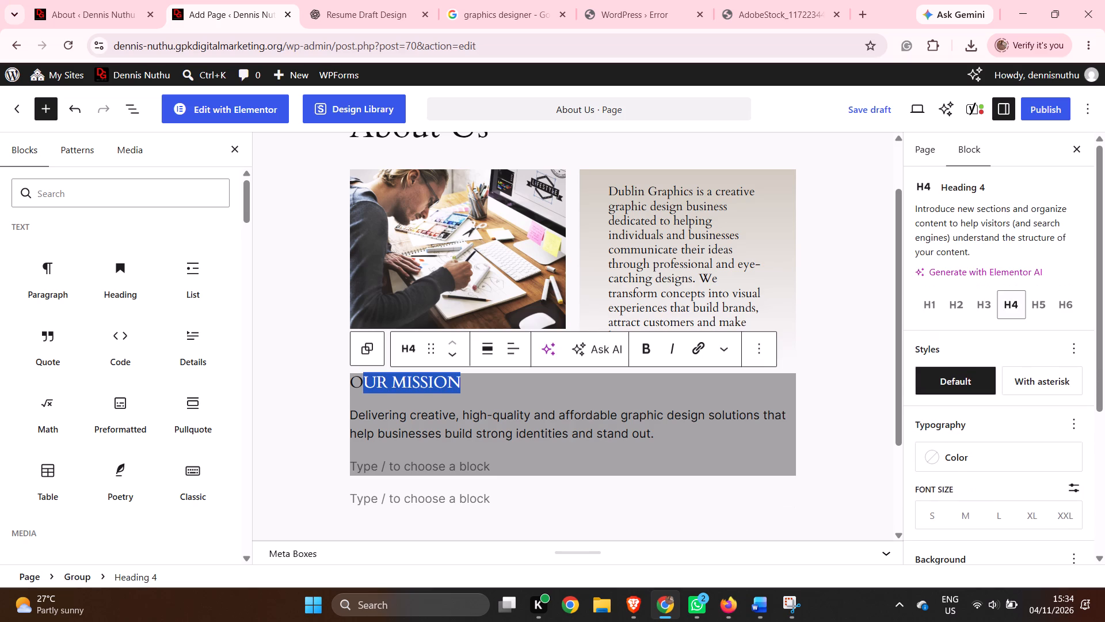
{"action": "left_click_drag", "start_coordinate": [369, 379], "coordinate": [351, 381]}
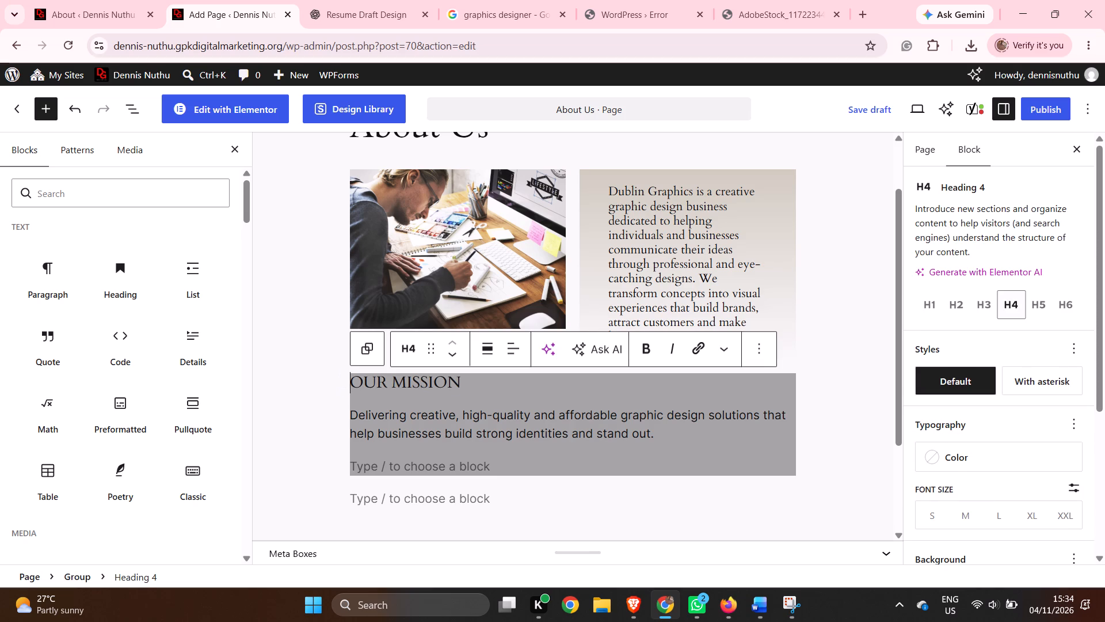
{"action": "left_click_drag", "start_coordinate": [351, 381], "coordinate": [471, 377]}
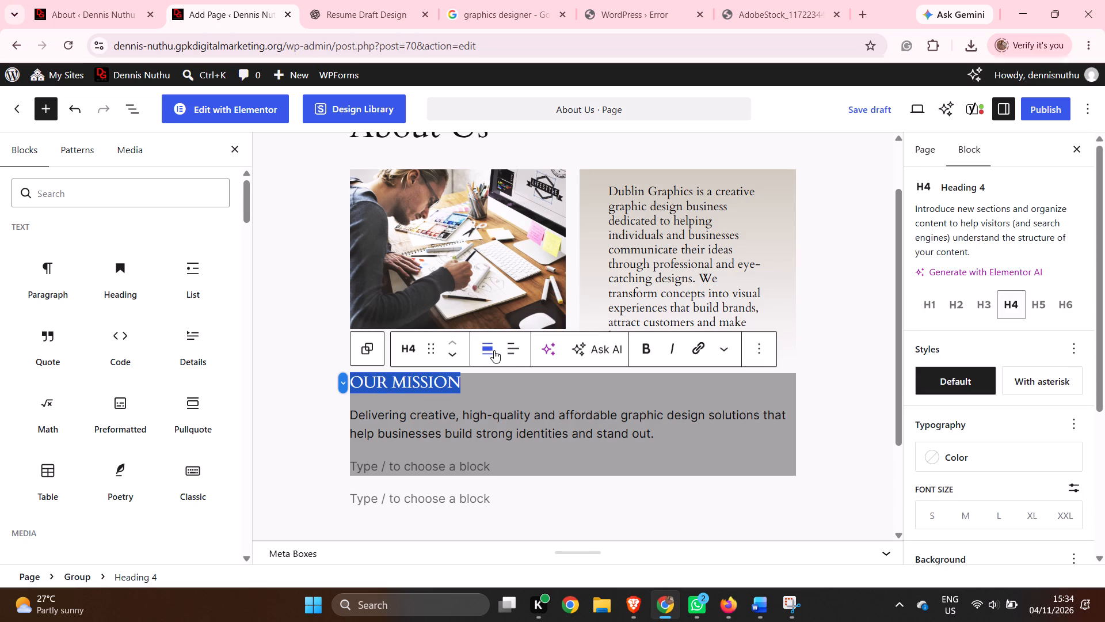
{"action": "left_click", "coordinate": [515, 350]}
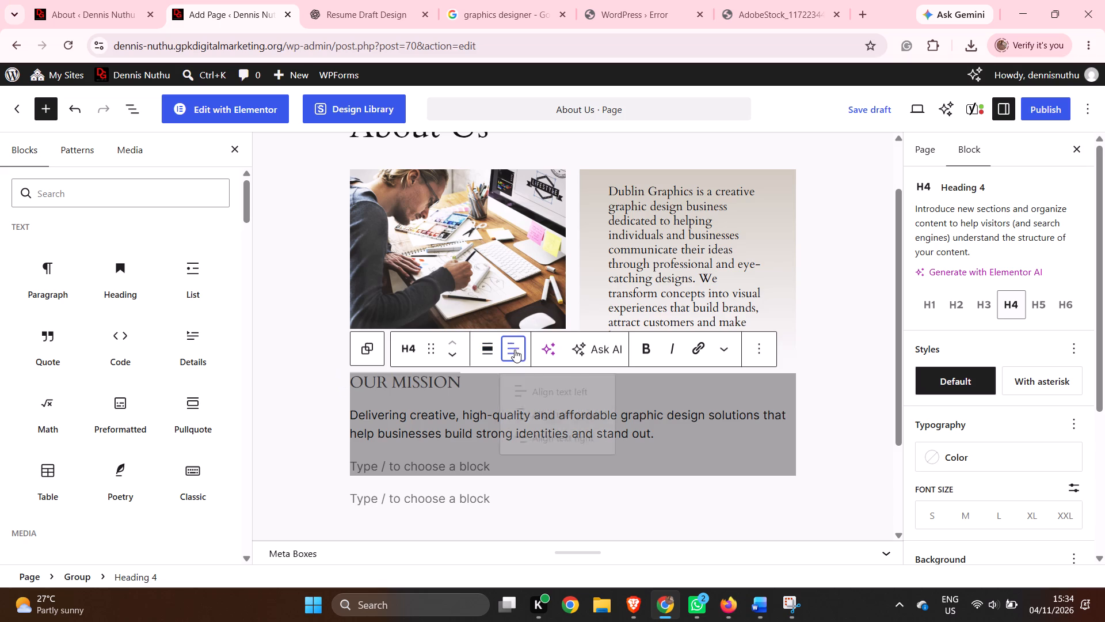
{"action": "left_click", "coordinate": [563, 416]}
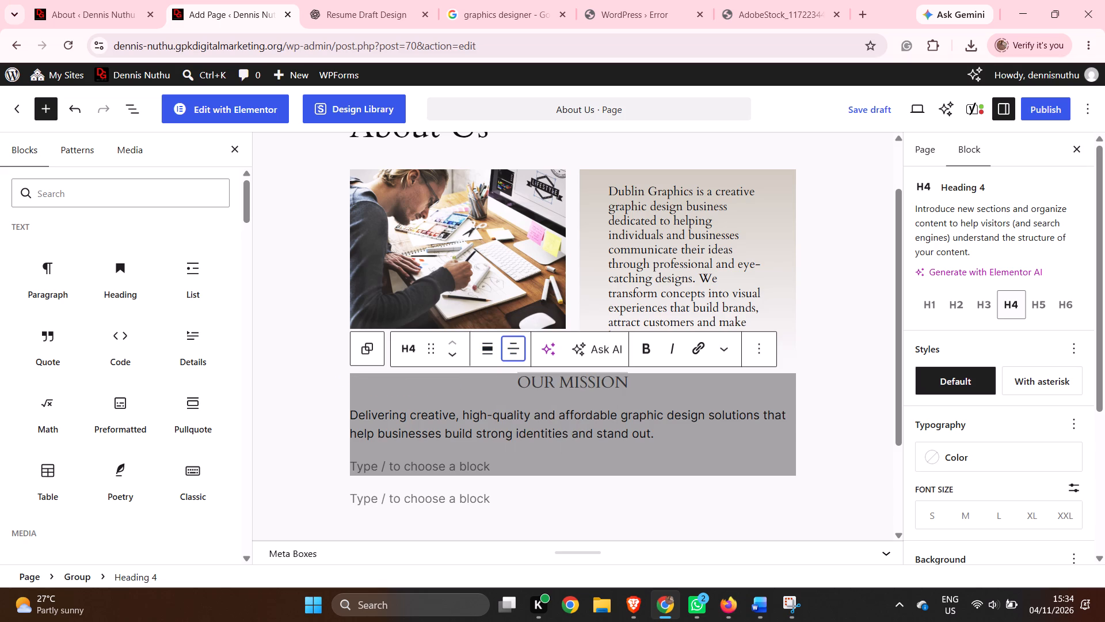
Centre-align the mission paragraph below the OUR MISSION heading.
{"action": "left_click_drag", "start_coordinate": [670, 438], "coordinate": [517, 429]}
{"action": "left_click", "coordinate": [655, 431]}
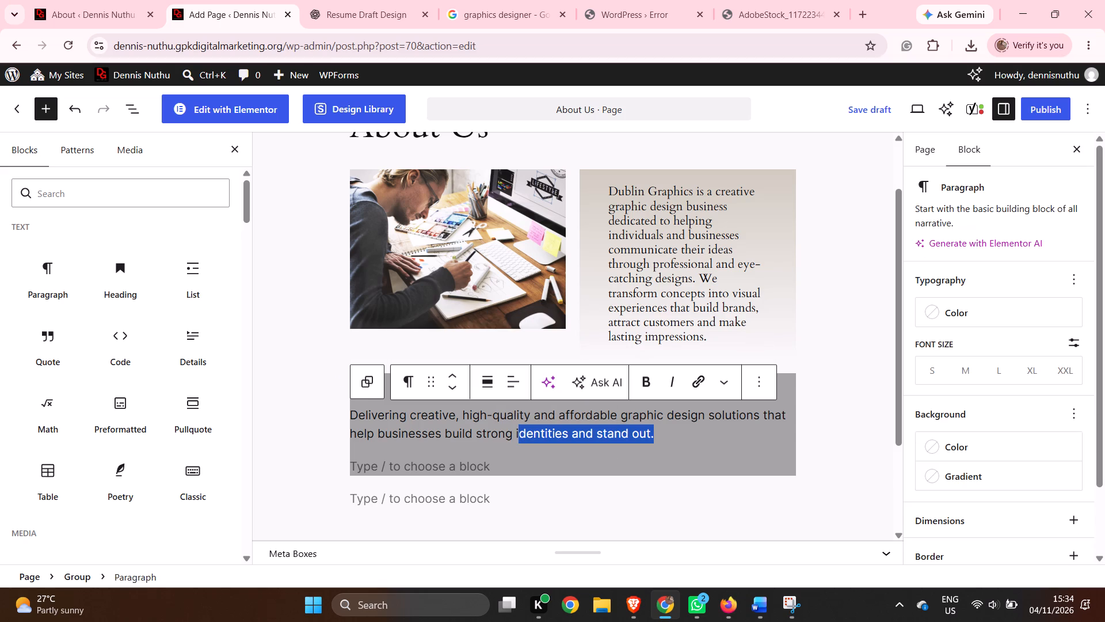
{"action": "left_click", "coordinate": [656, 433]}
{"action": "left_click_drag", "start_coordinate": [656, 433], "coordinate": [557, 437]}
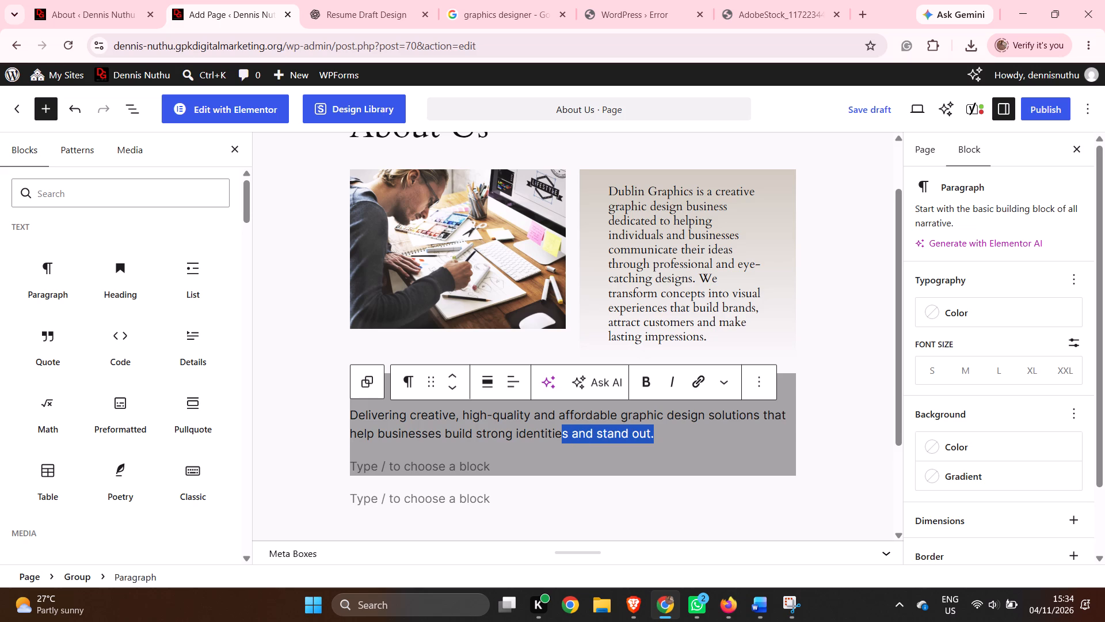
{"action": "left_click_drag", "start_coordinate": [557, 437], "coordinate": [351, 415]}
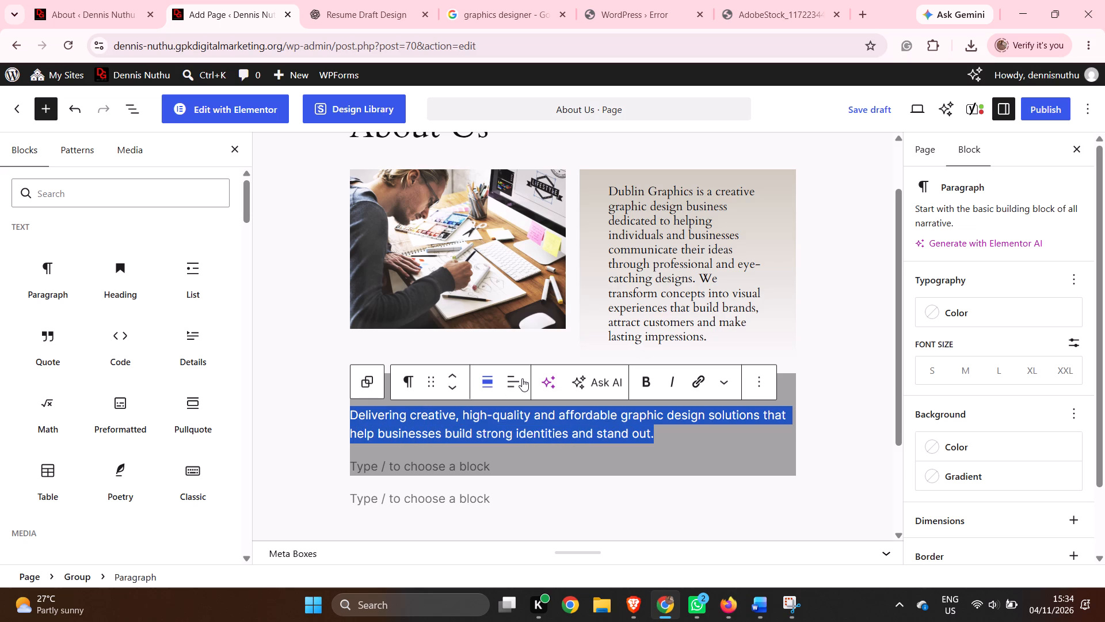
{"action": "left_click", "coordinate": [520, 378]}
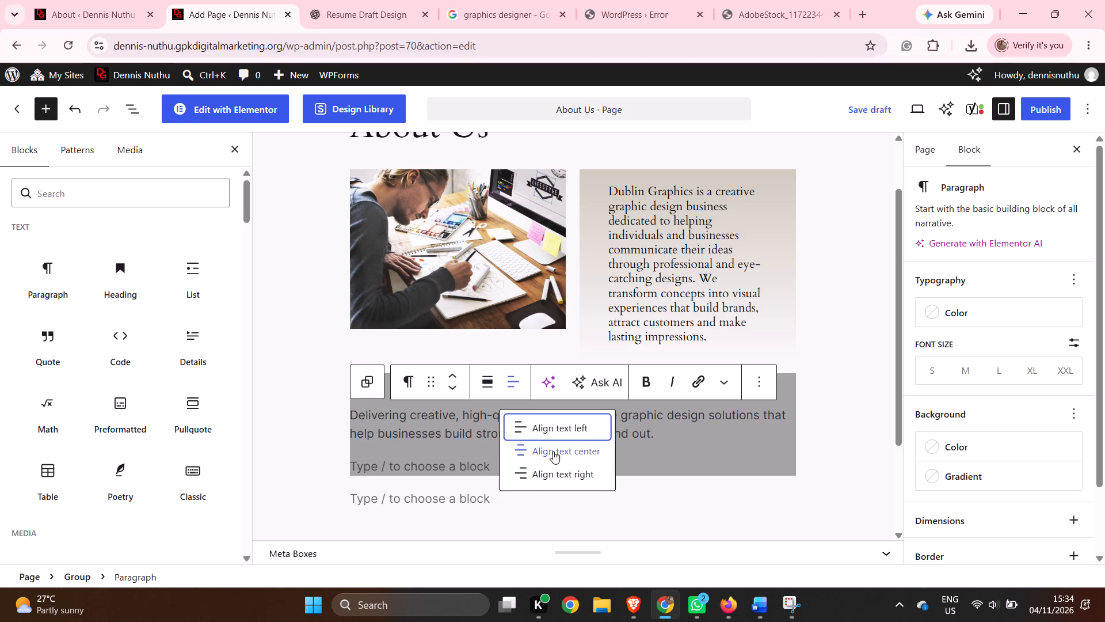
{"action": "left_click", "coordinate": [553, 449]}
{"action": "left_click", "coordinate": [554, 464]}
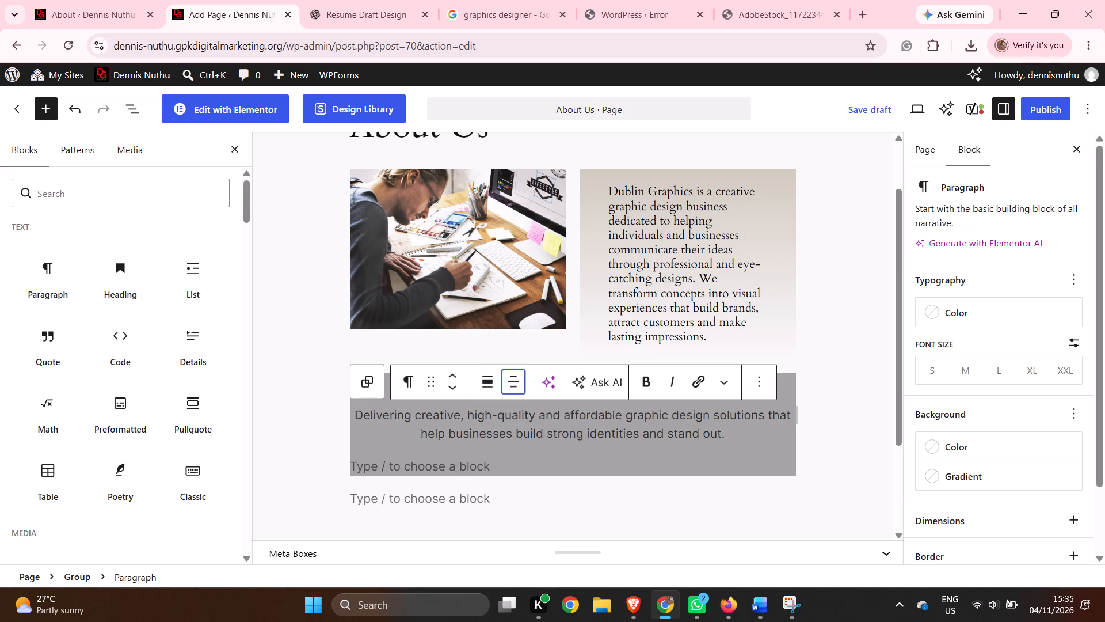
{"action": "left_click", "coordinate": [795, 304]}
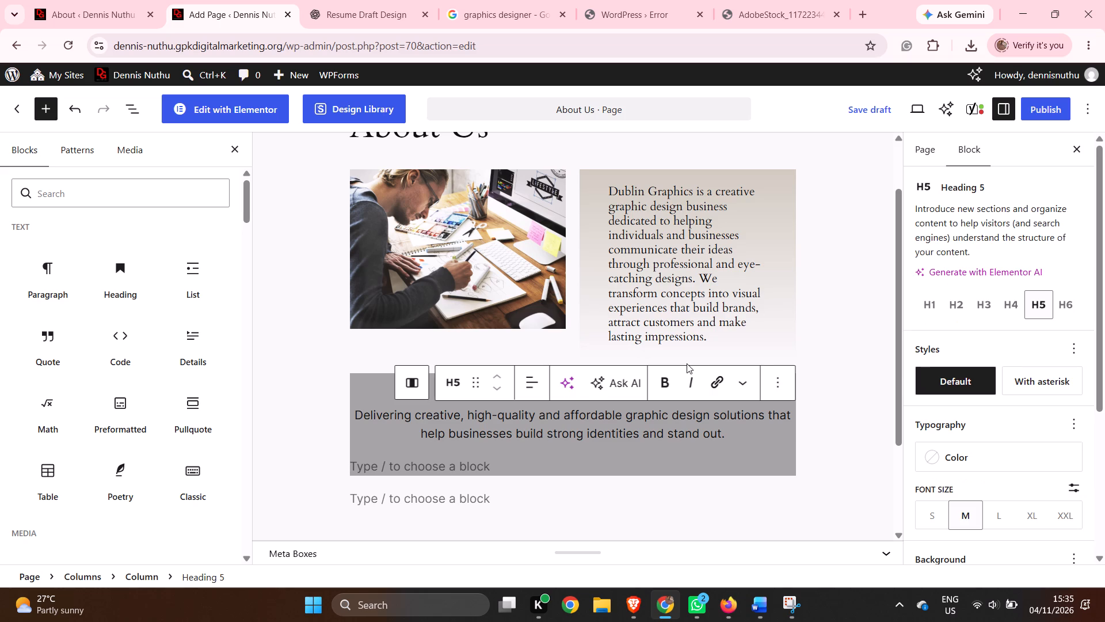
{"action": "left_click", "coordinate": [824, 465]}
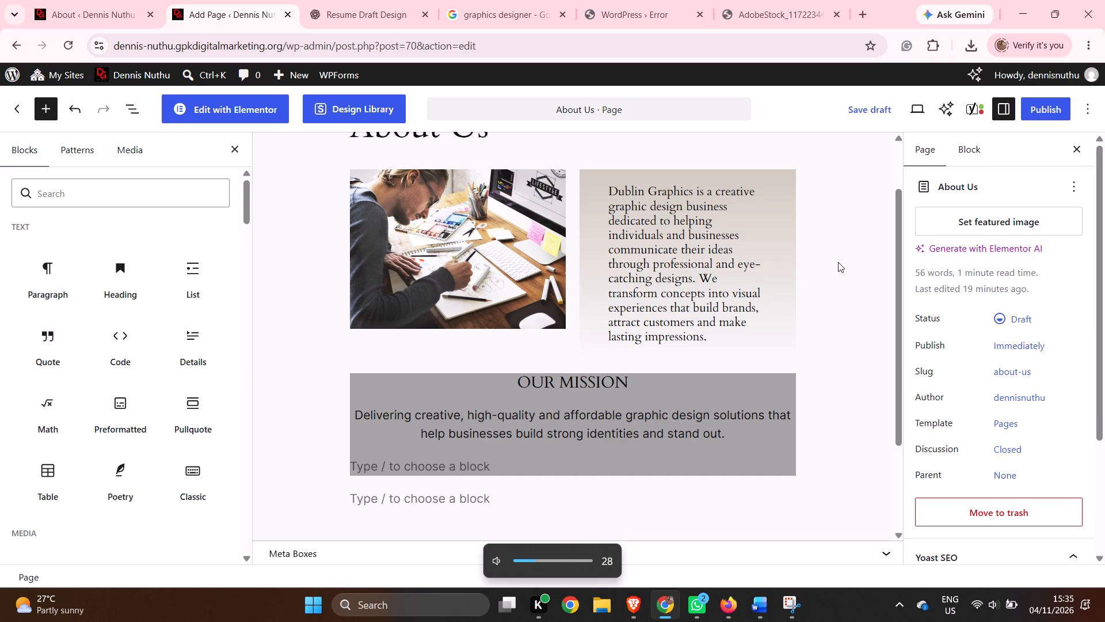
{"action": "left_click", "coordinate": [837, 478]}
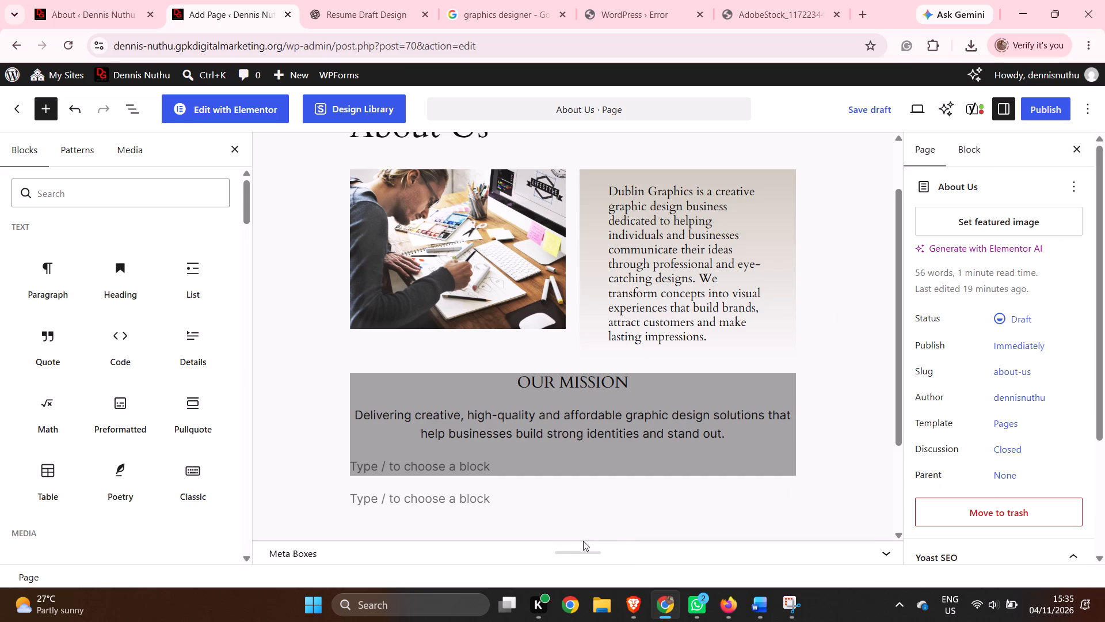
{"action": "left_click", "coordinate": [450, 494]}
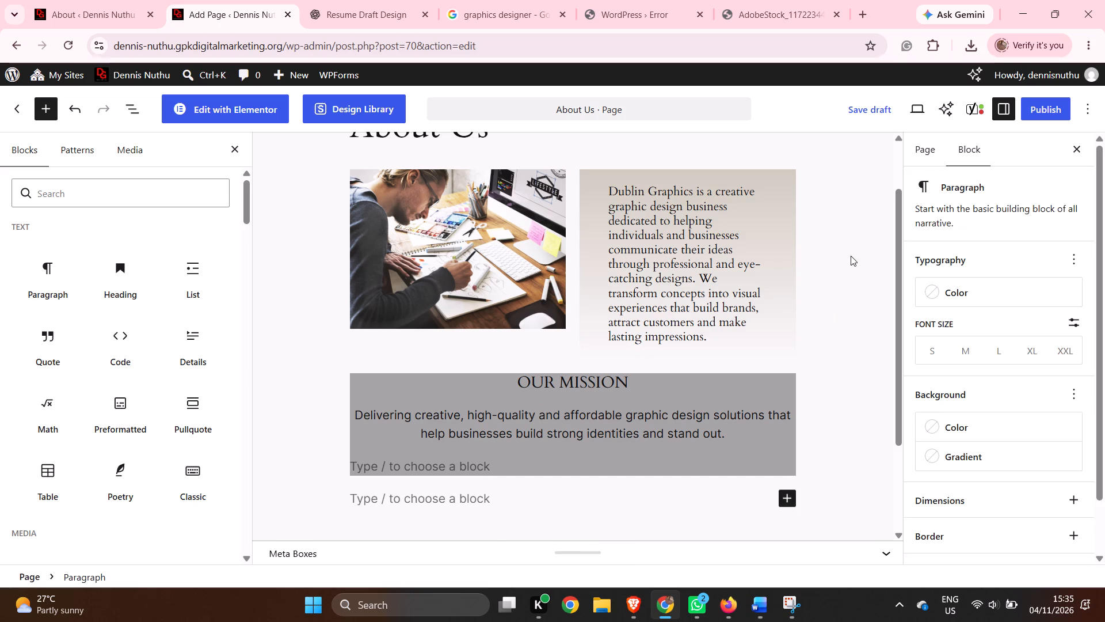
Hide the block library and the settings sidebar, and look over the introduction and Our Mission section in the wider editor.
{"action": "left_click", "coordinate": [233, 146]}
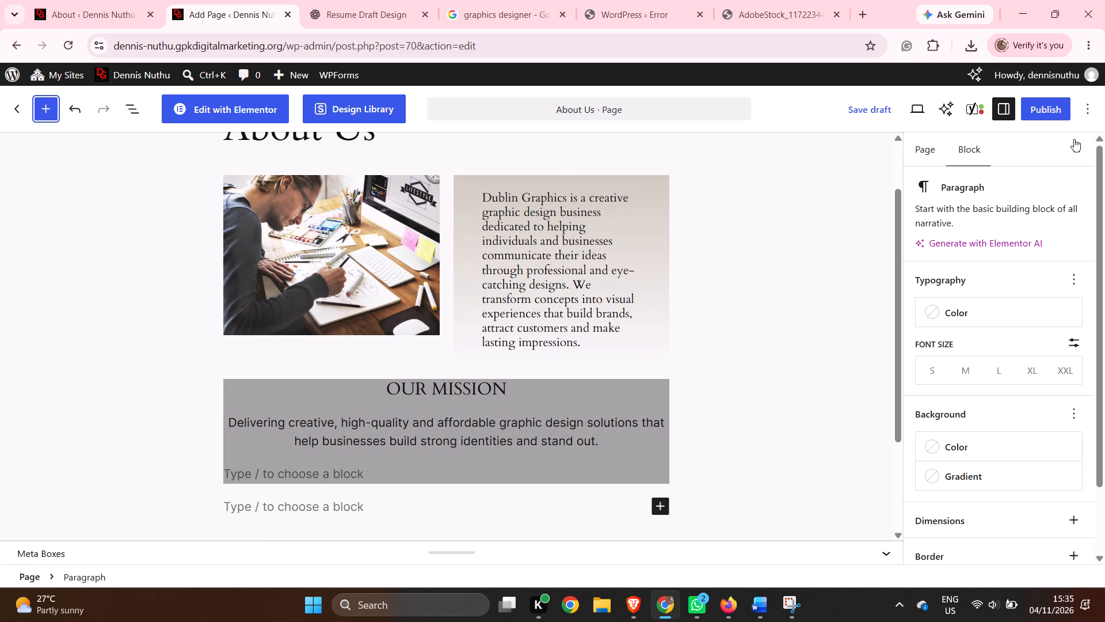
{"action": "left_click", "coordinate": [1074, 139]}
{"action": "scroll", "coordinate": [685, 318], "scroll_direction": "down", "scroll_amount": 3}
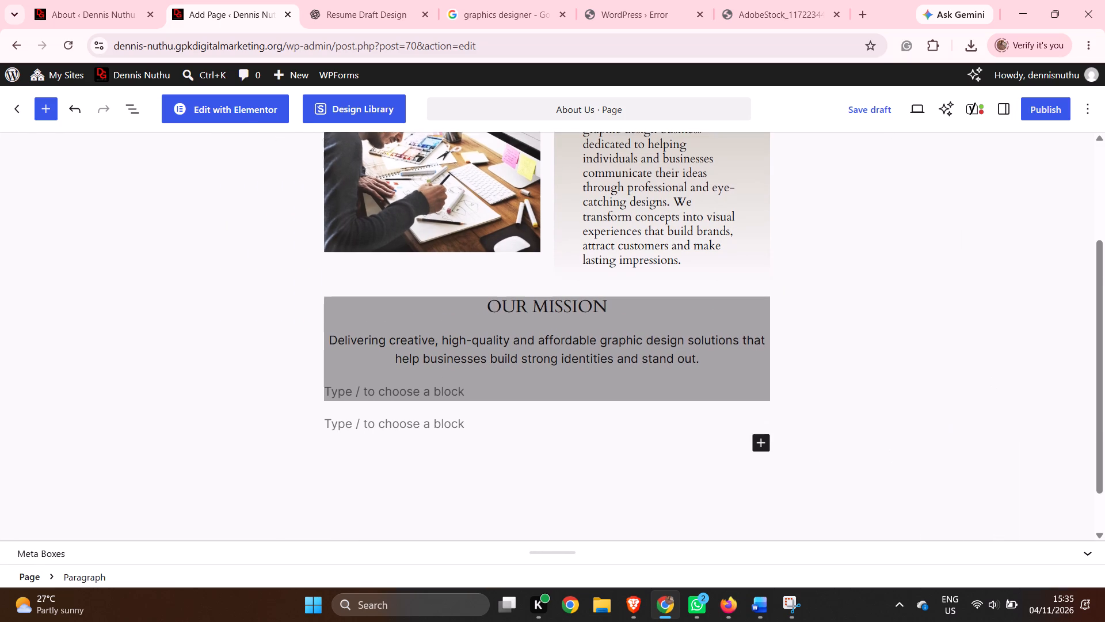
{"action": "scroll", "coordinate": [688, 316], "scroll_direction": "up", "scroll_amount": 1}
{"action": "scroll", "coordinate": [688, 316], "scroll_direction": "down", "scroll_amount": 1}
{"action": "scroll", "coordinate": [688, 316], "scroll_direction": "up", "scroll_amount": 1}
{"action": "scroll", "coordinate": [689, 316], "scroll_direction": "down", "scroll_amount": 1}
{"action": "scroll", "coordinate": [689, 316], "scroll_direction": "up", "scroll_amount": 8}
{"action": "scroll", "coordinate": [694, 316], "scroll_direction": "down", "scroll_amount": 4}
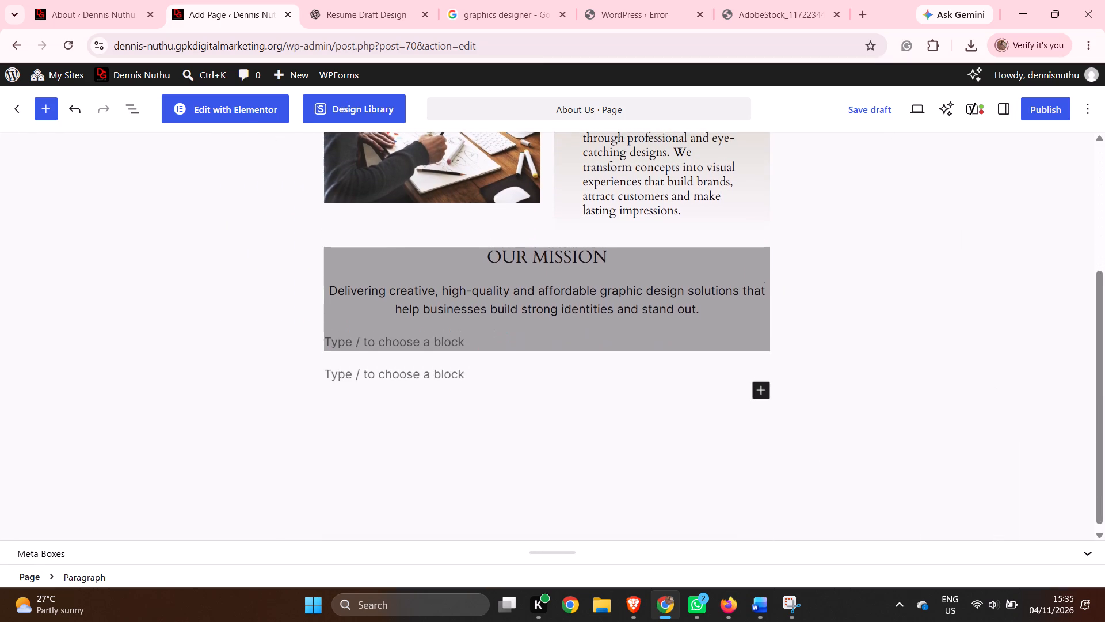
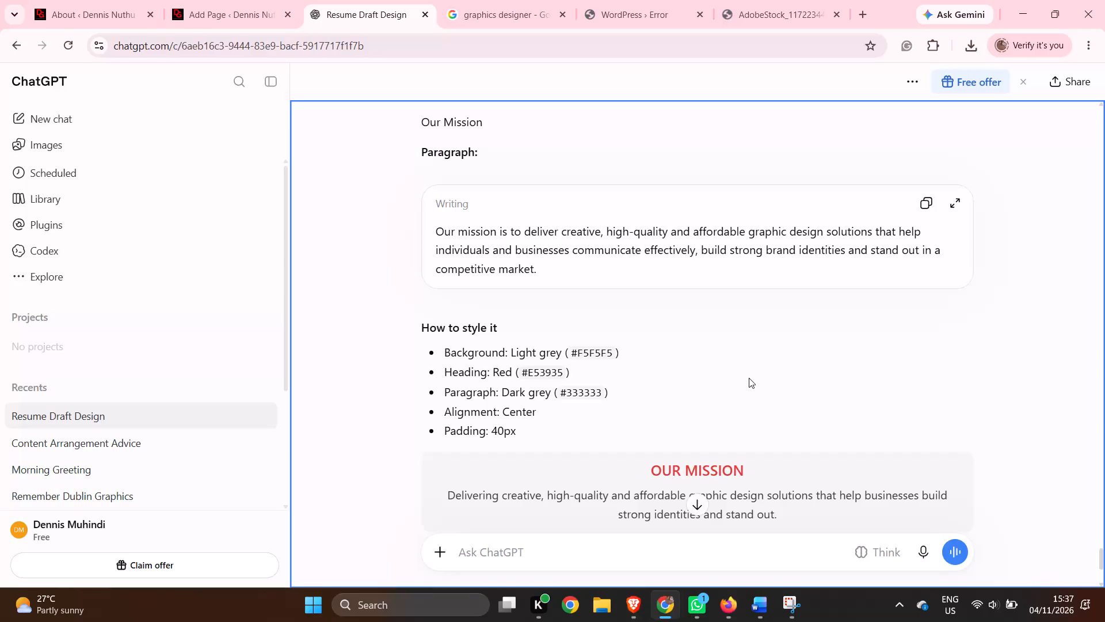
Switch from the ChatGPT conversation back to the About Us page in the WordPress editor.
{"action": "left_click", "coordinate": [231, 0]}
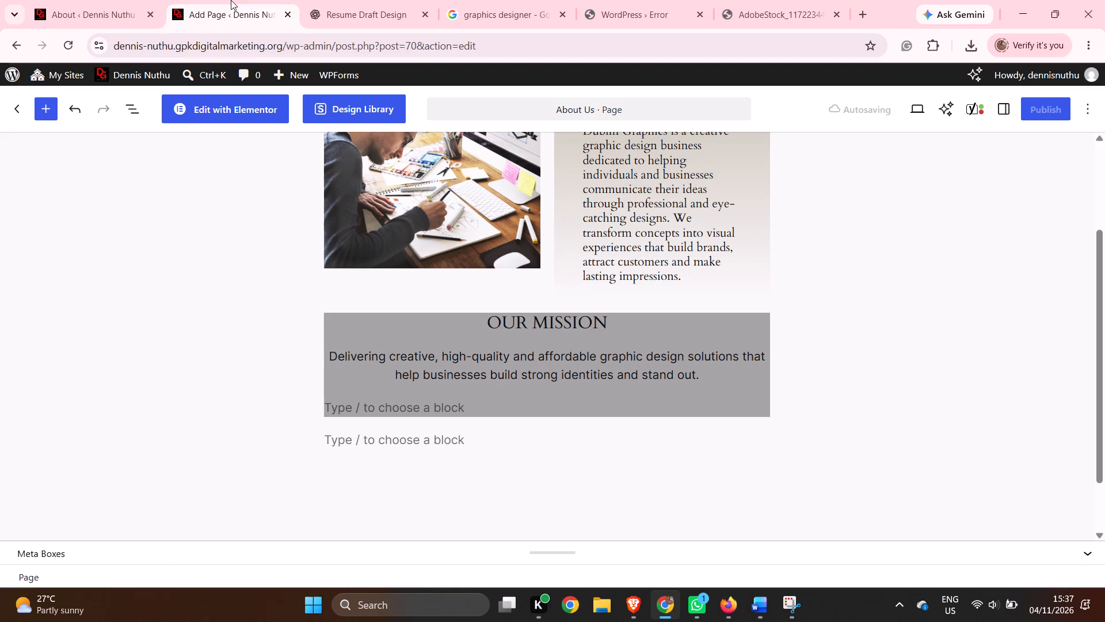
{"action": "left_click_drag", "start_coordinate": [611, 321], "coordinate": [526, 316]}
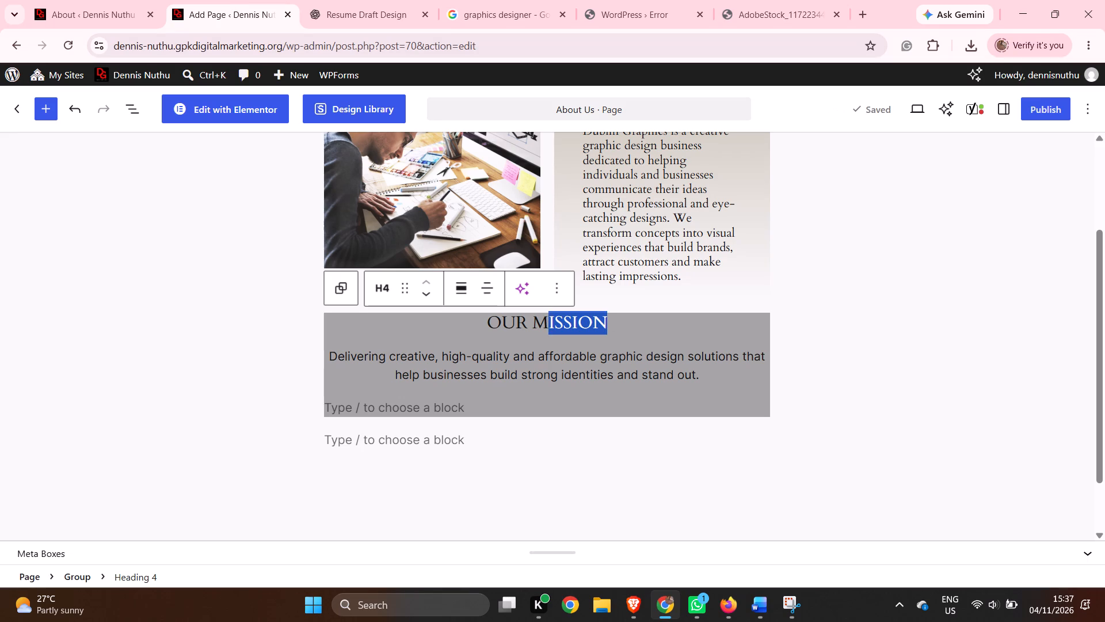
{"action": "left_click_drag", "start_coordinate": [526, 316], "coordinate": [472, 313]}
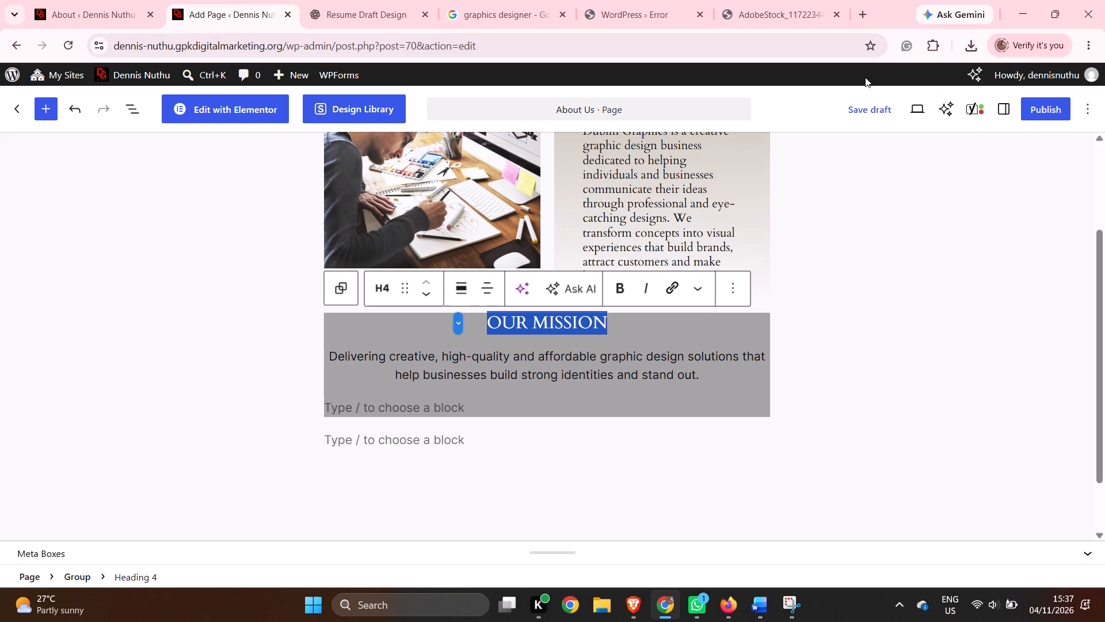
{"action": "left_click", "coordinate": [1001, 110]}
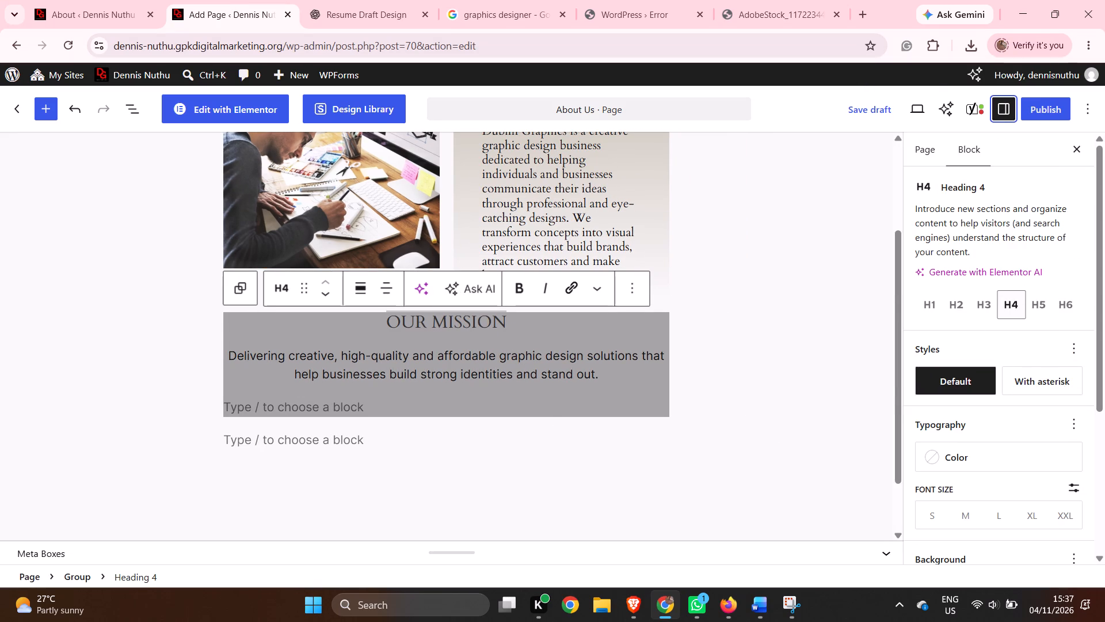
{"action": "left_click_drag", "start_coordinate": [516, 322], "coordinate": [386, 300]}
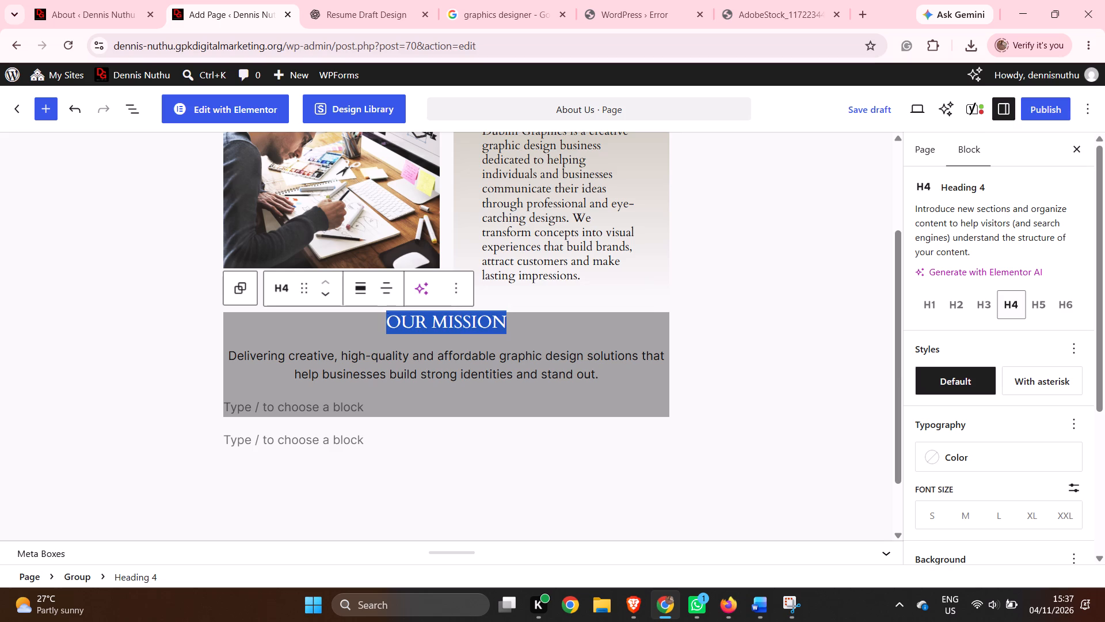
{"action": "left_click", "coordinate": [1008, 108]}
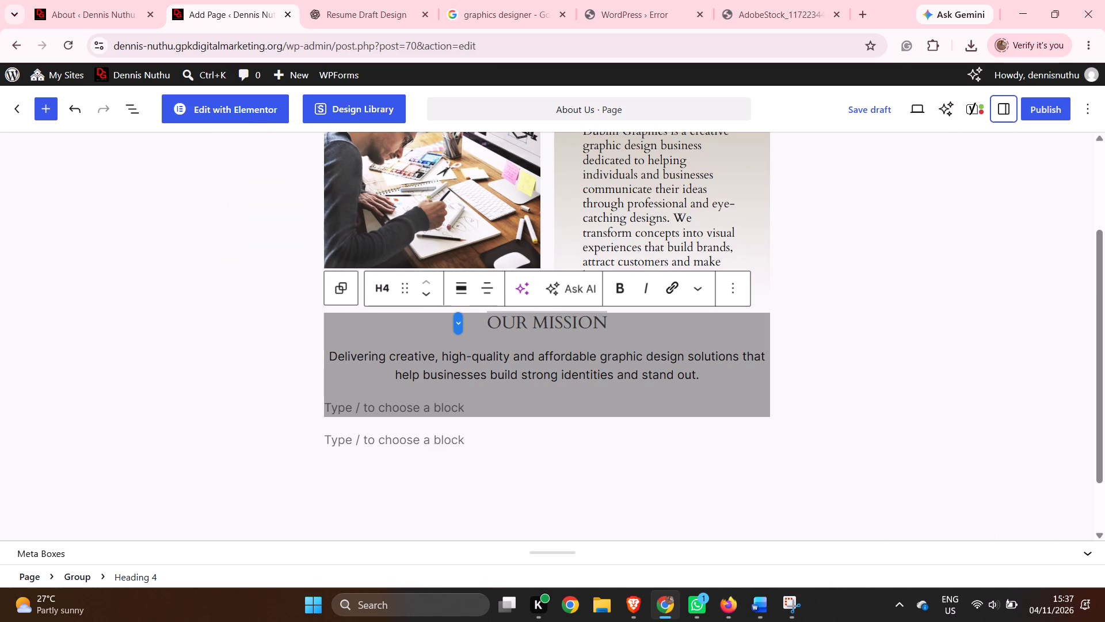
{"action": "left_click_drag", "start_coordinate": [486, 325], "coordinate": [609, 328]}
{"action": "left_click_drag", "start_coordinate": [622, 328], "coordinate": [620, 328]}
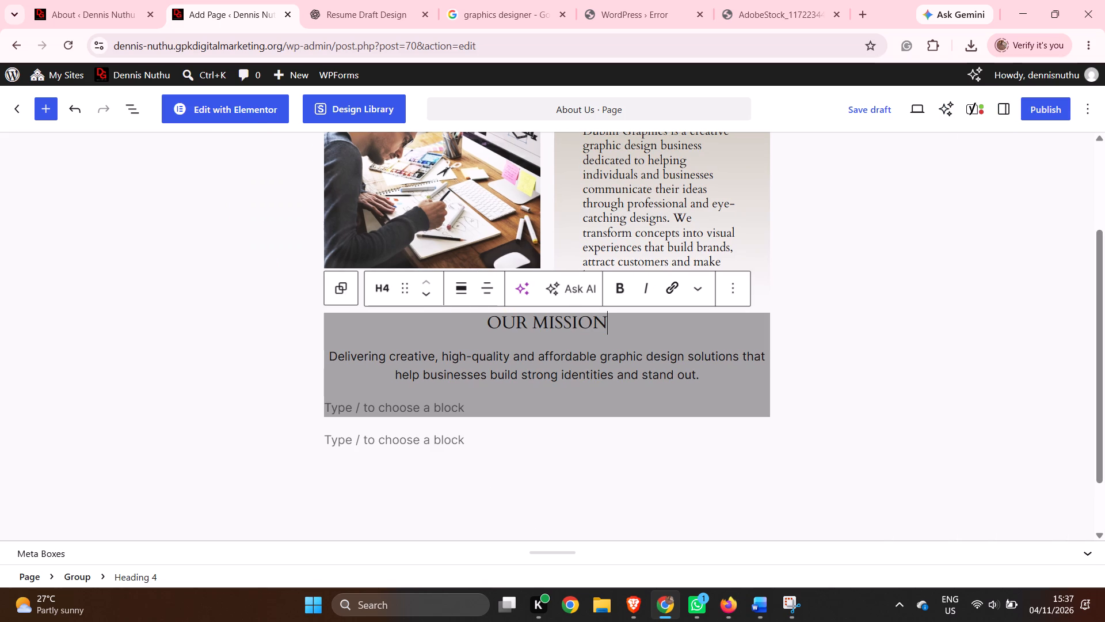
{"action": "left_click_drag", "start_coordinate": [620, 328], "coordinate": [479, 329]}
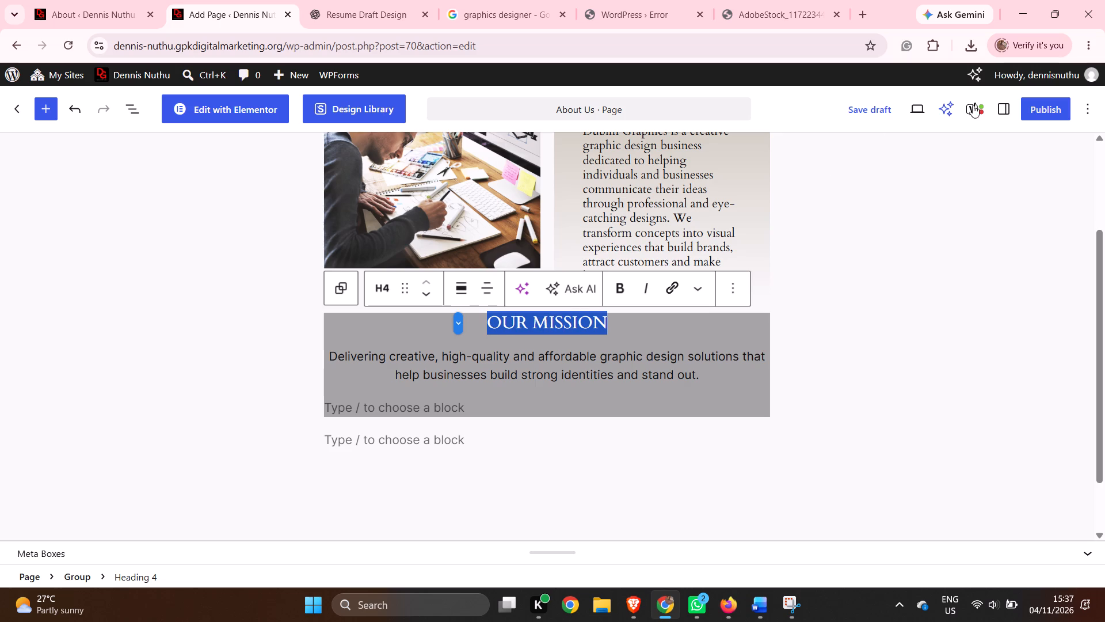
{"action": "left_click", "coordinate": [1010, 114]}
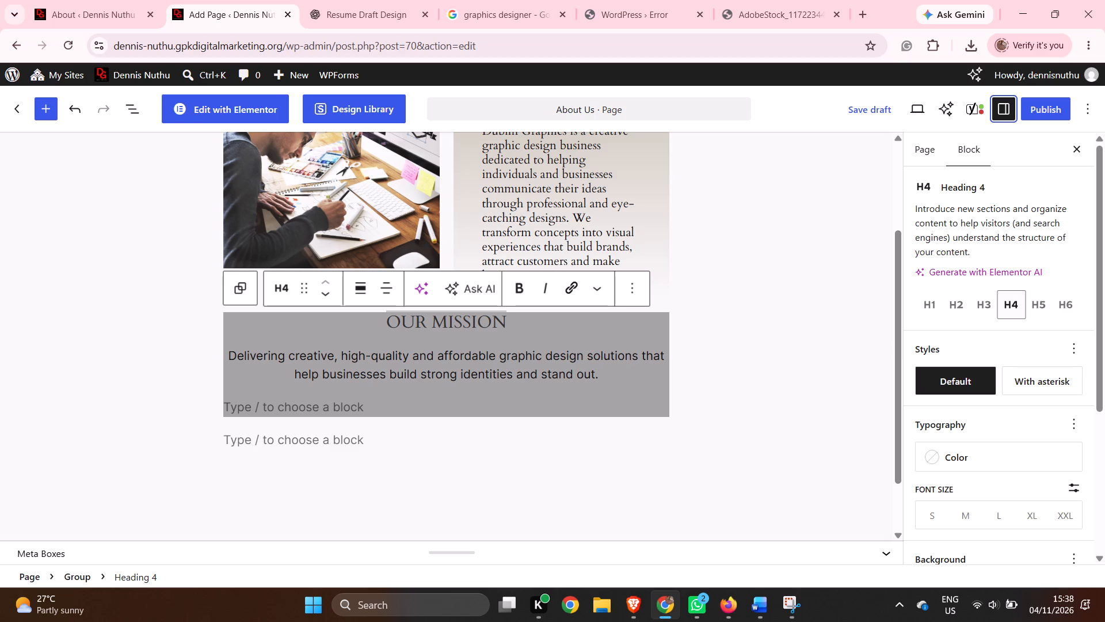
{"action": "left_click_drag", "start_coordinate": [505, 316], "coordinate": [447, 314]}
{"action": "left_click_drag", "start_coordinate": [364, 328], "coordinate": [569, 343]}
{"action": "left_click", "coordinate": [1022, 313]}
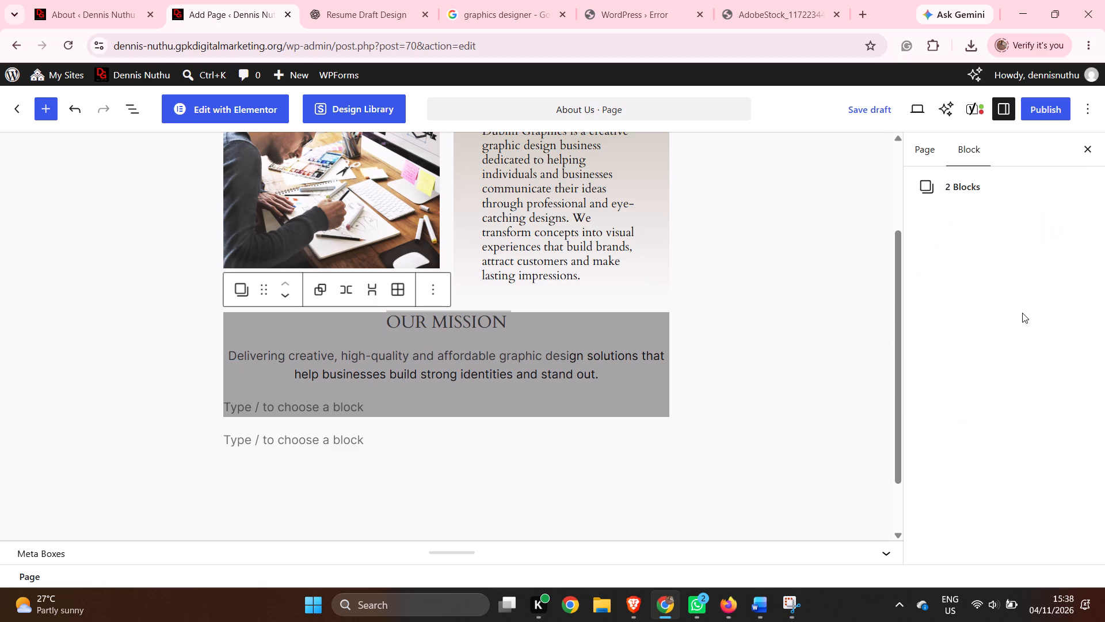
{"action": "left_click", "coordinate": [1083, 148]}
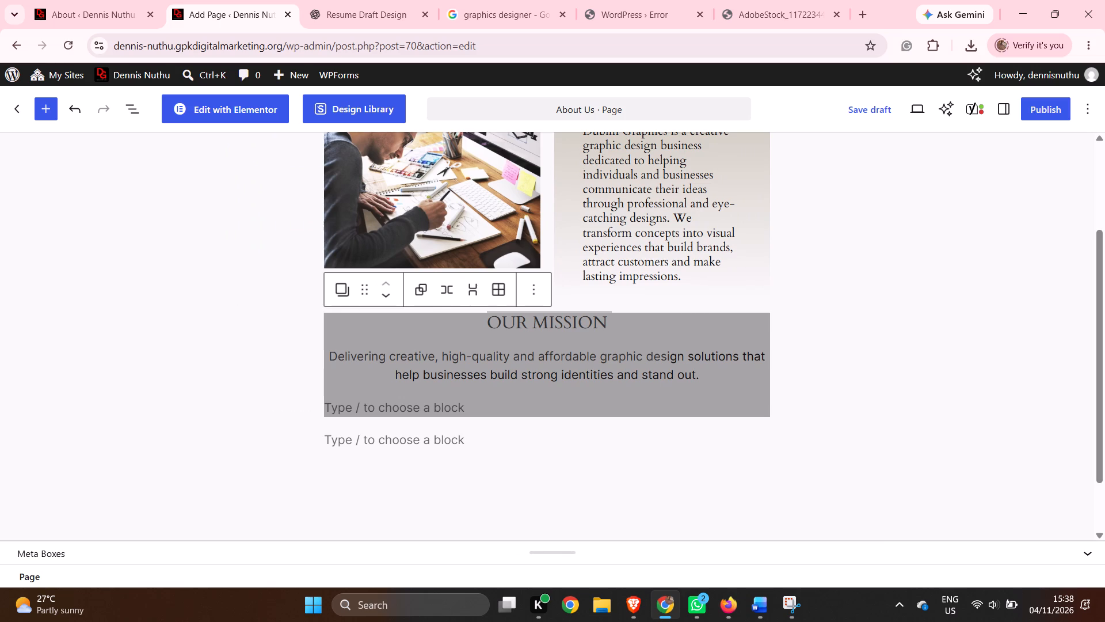
Select the full text of the OUR MISSION heading and open its block settings.
{"action": "left_click_drag", "start_coordinate": [628, 318], "coordinate": [549, 317]}
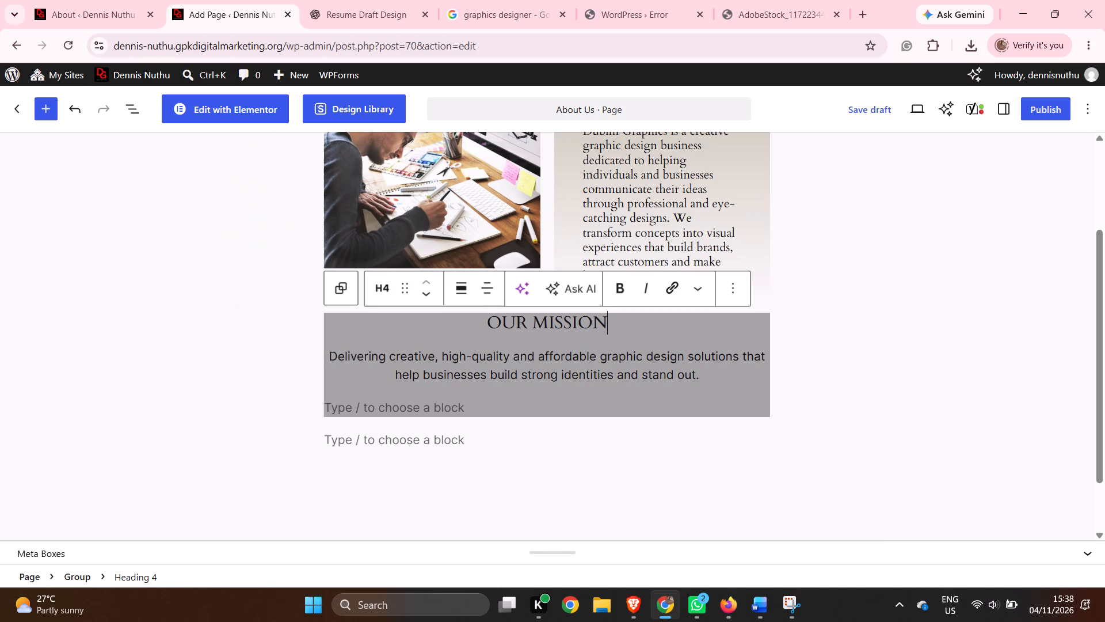
{"action": "left_click_drag", "start_coordinate": [487, 320], "coordinate": [619, 326]}
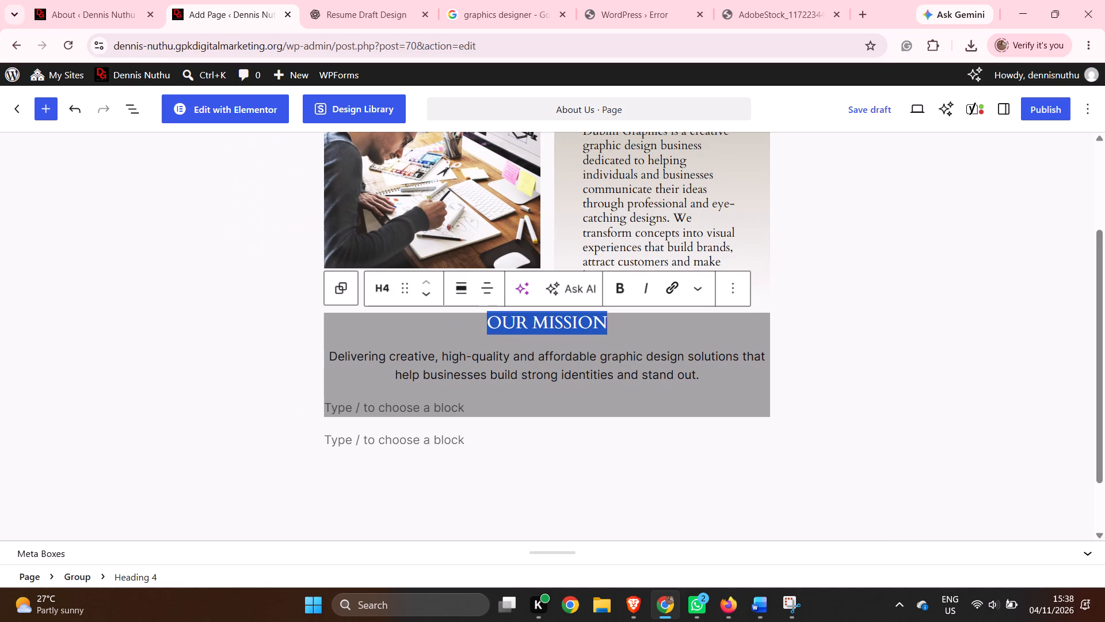
{"action": "left_click", "coordinate": [999, 113]}
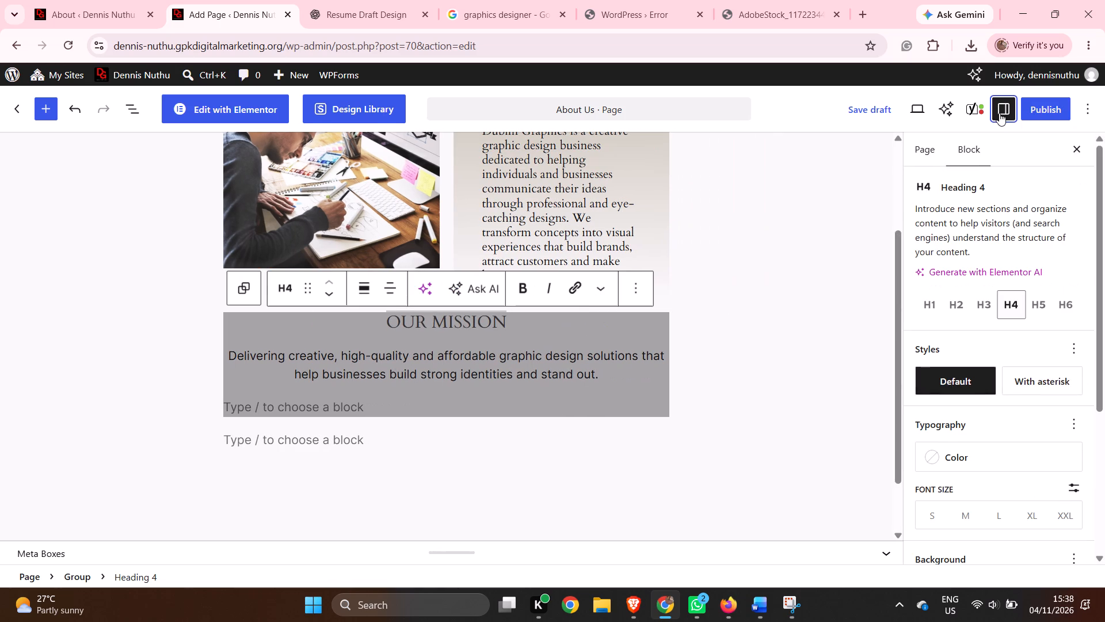
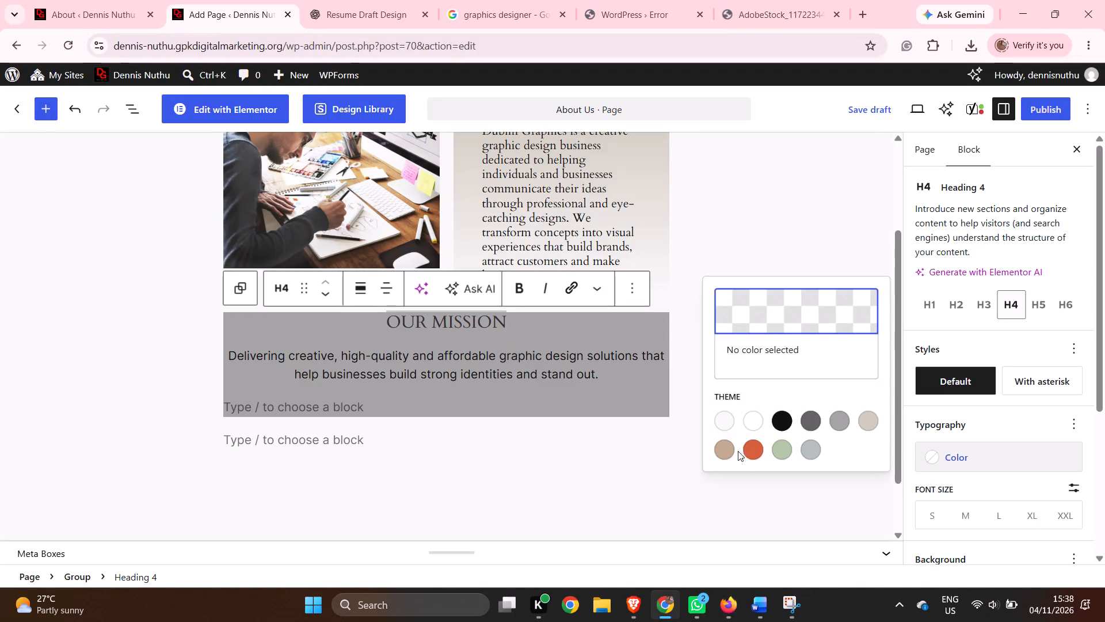
Set the OUR MISSION heading's text colour to the orange theme swatch Accent / Three (#D8613C).
{"action": "left_click", "coordinate": [754, 454]}
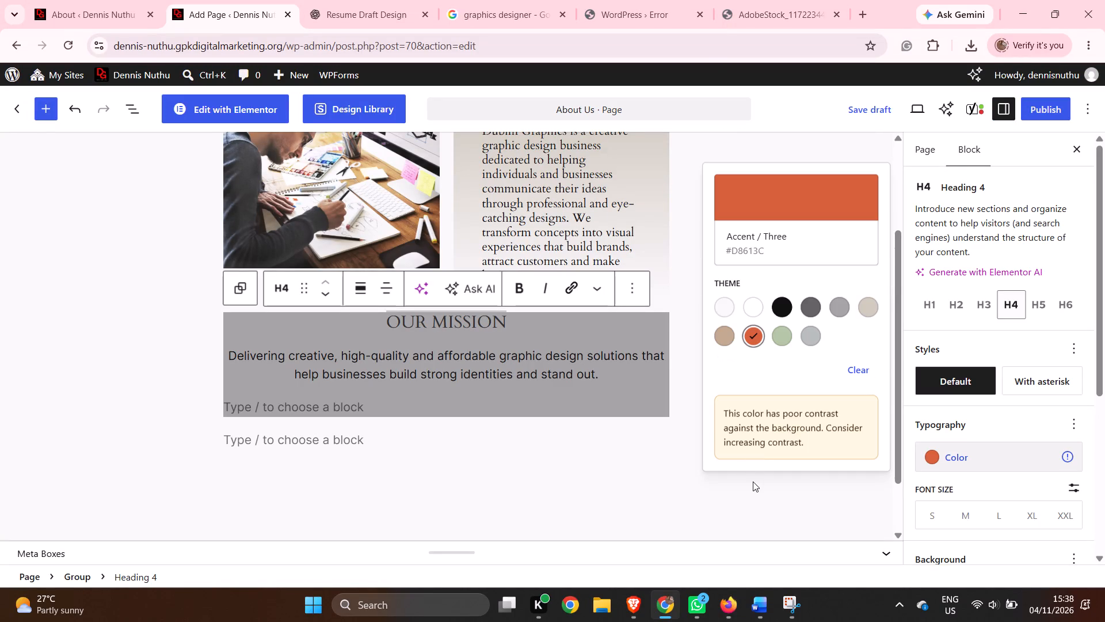
{"action": "left_click", "coordinate": [753, 481]}
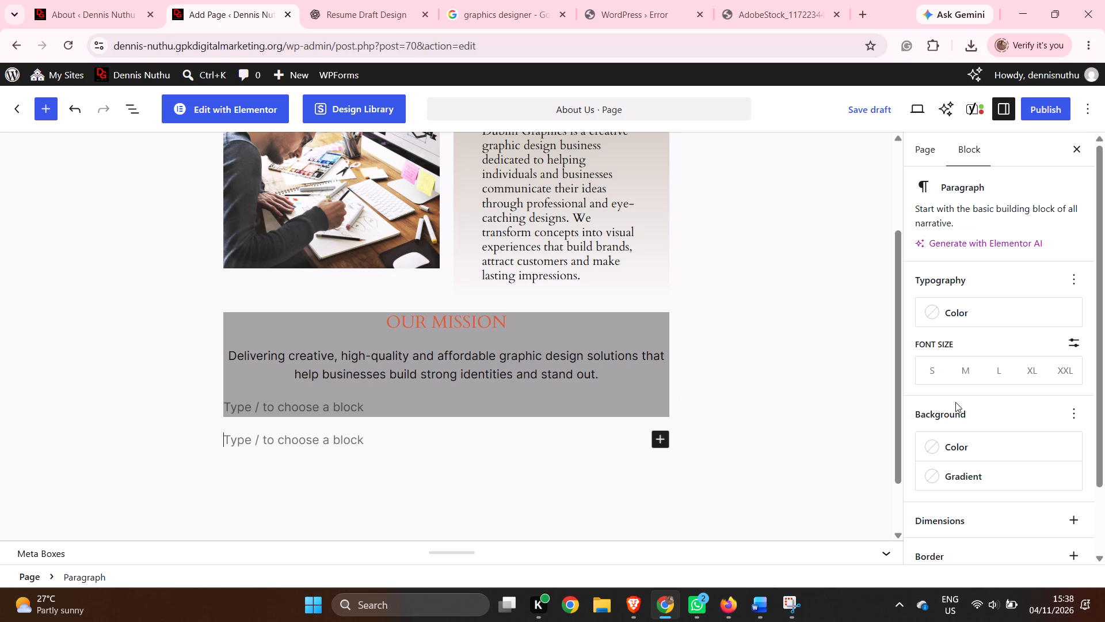
Add a border radius of 130 px to the empty paragraph block below the OUR MISSION group.
{"action": "scroll", "coordinate": [959, 401], "scroll_direction": "down", "scroll_amount": 2}
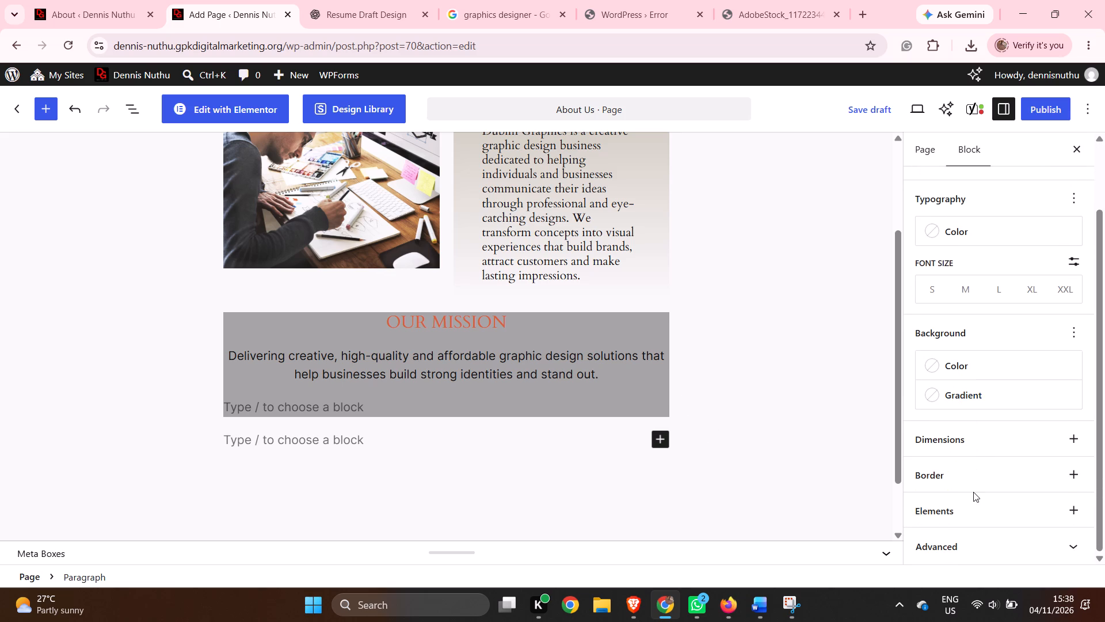
{"action": "left_click", "coordinate": [974, 481]}
{"action": "left_click", "coordinate": [1079, 479]}
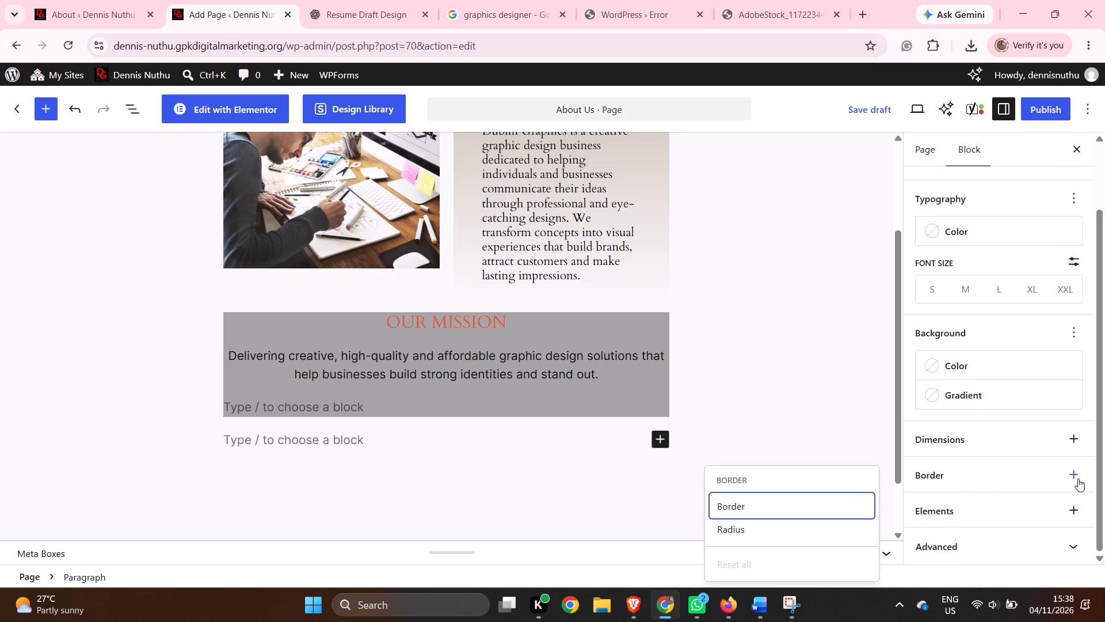
{"action": "left_click", "coordinate": [745, 530]}
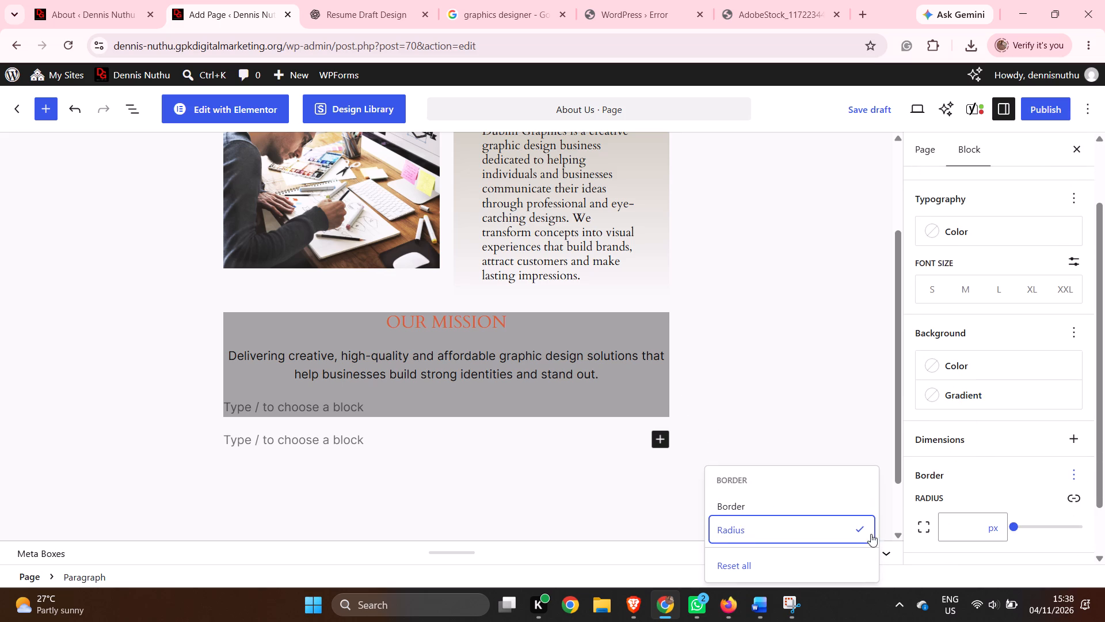
{"action": "left_click", "coordinate": [1018, 526]}
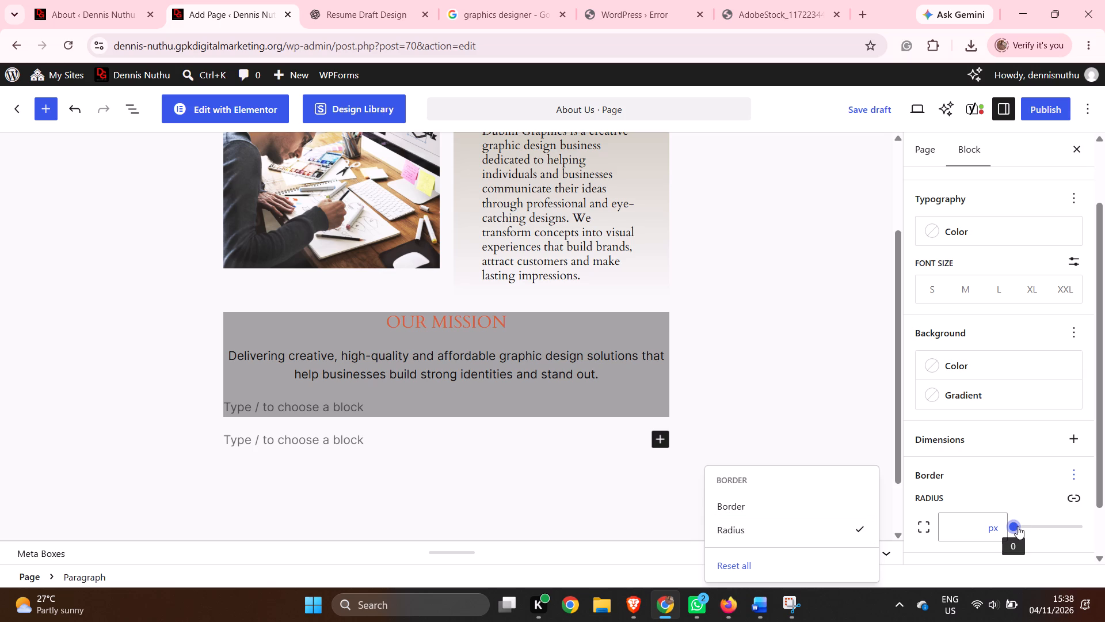
{"action": "left_click_drag", "start_coordinate": [1018, 526], "coordinate": [1018, 526]}
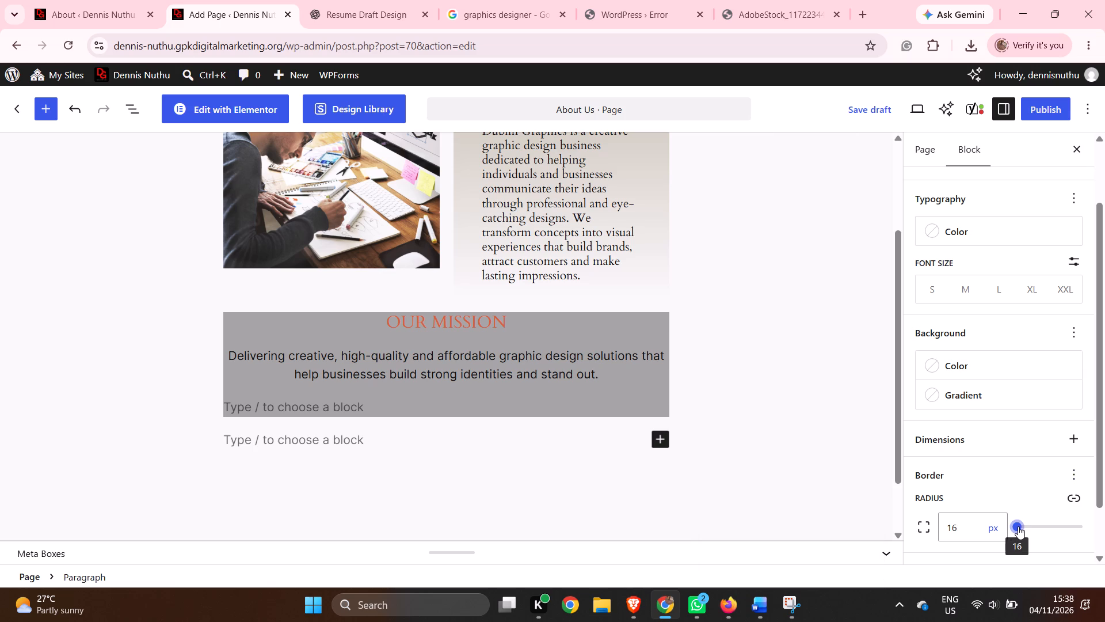
{"action": "left_click_drag", "start_coordinate": [1018, 526], "coordinate": [1097, 526]}
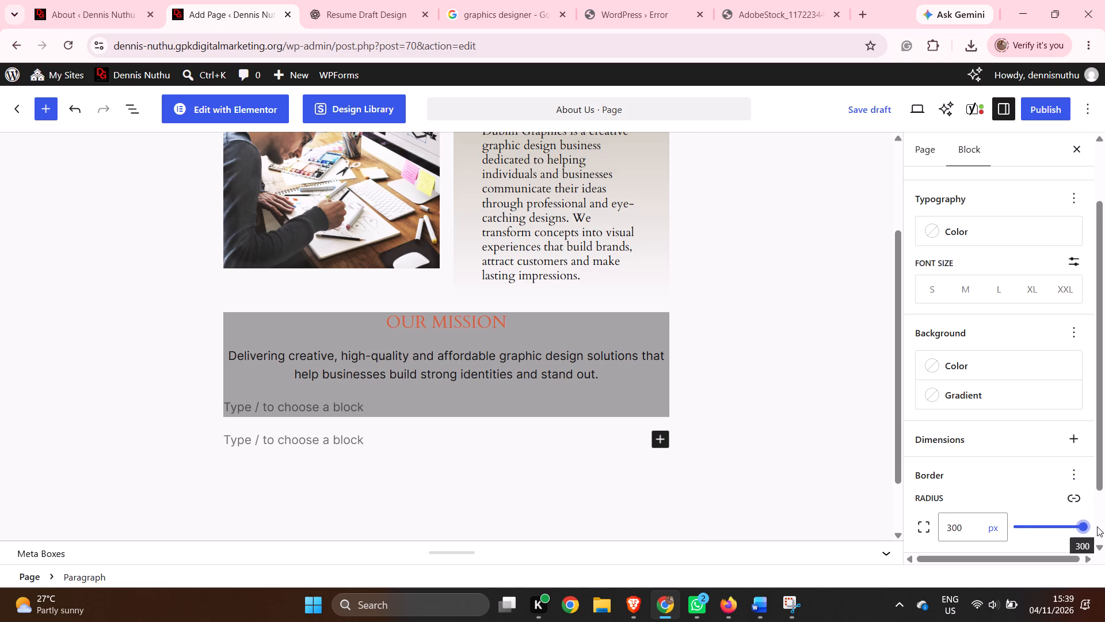
{"action": "left_click", "coordinate": [1055, 526]}
{"action": "left_click", "coordinate": [1055, 526]}
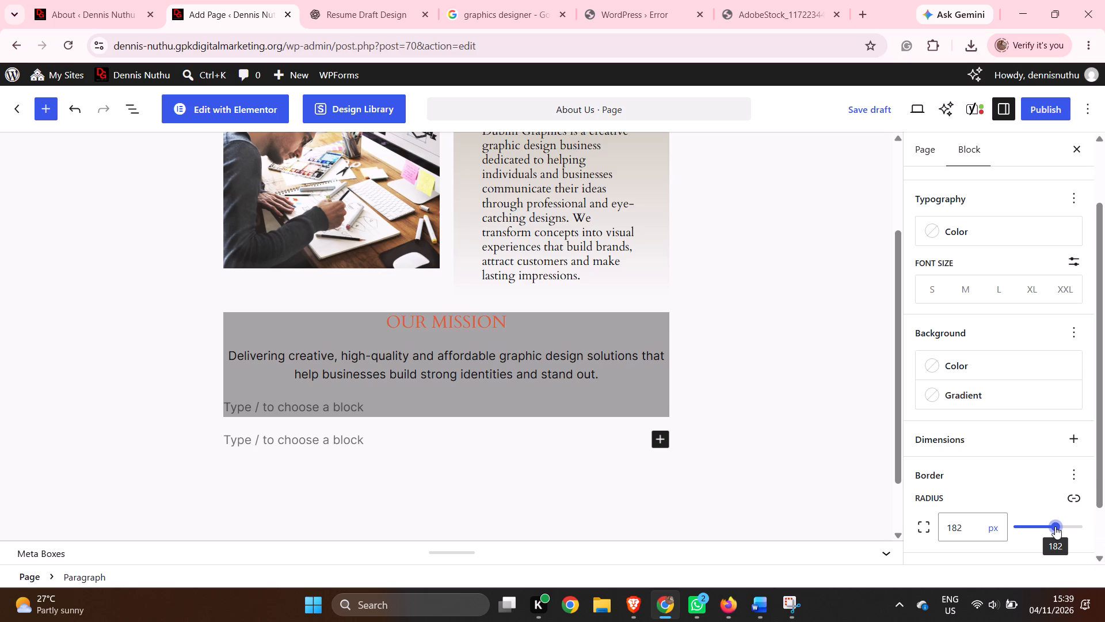
{"action": "left_click", "coordinate": [1043, 526]}
{"action": "left_click", "coordinate": [1043, 526]}
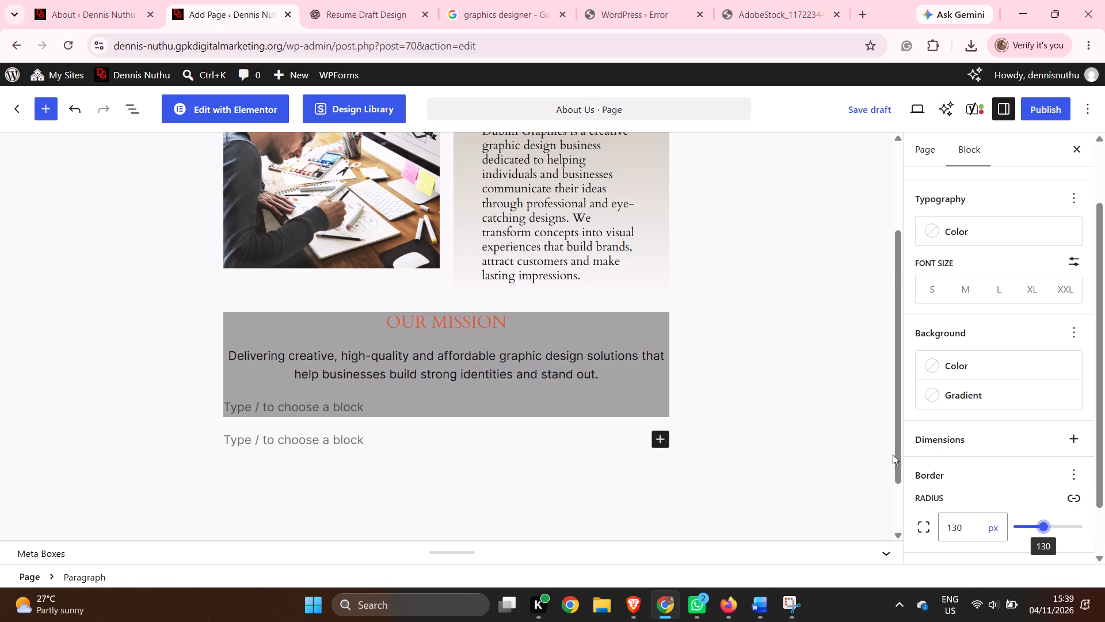
Add another empty paragraph block at the end of the page.
{"action": "scroll", "coordinate": [802, 410], "scroll_direction": "down", "scroll_amount": 2}
{"action": "left_click", "coordinate": [802, 410]}
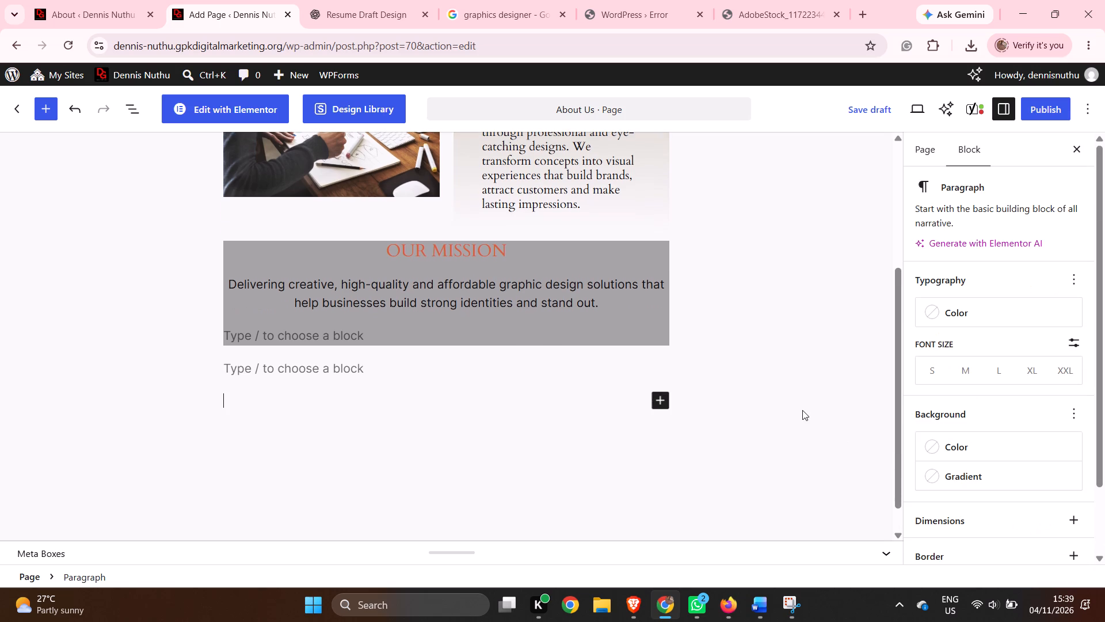
{"action": "left_click", "coordinate": [361, 5]}
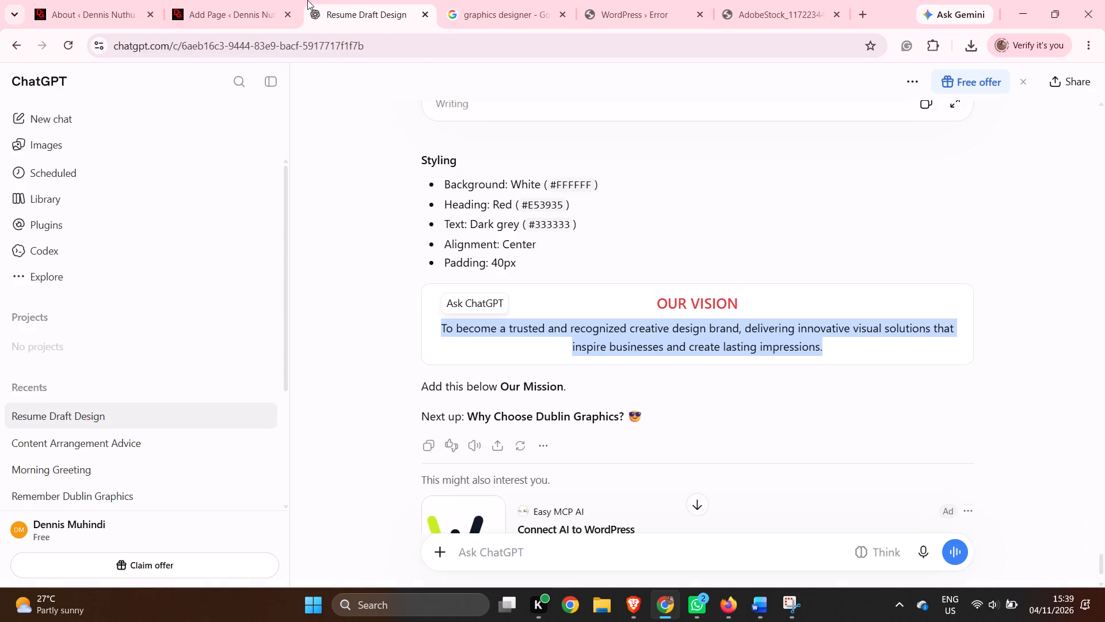
{"action": "left_click", "coordinate": [186, 0]}
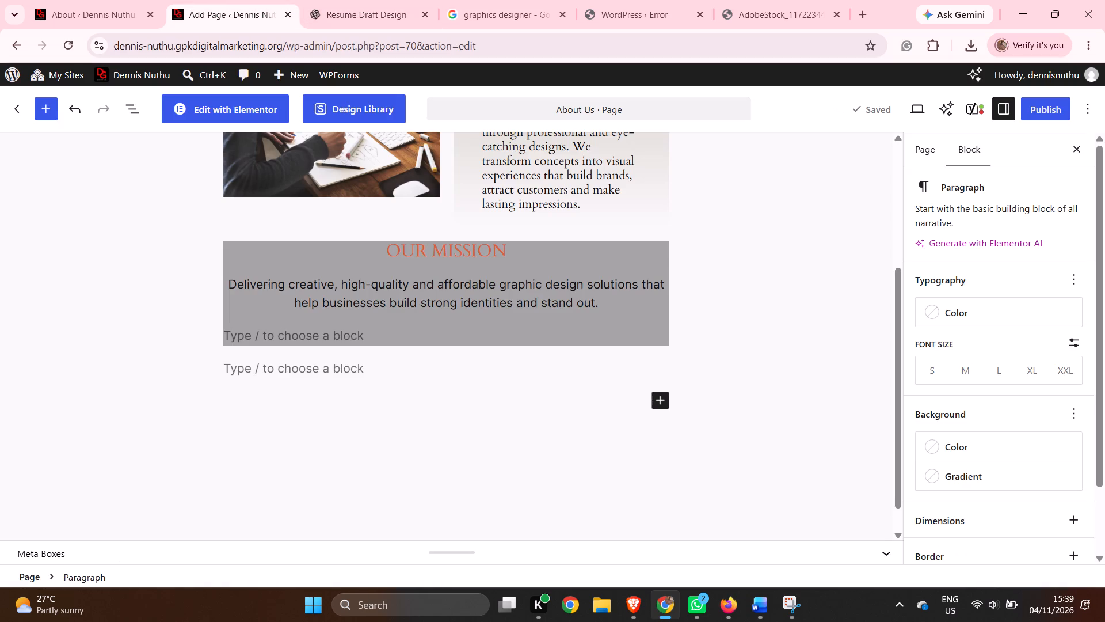
{"action": "left_click", "coordinate": [660, 394]}
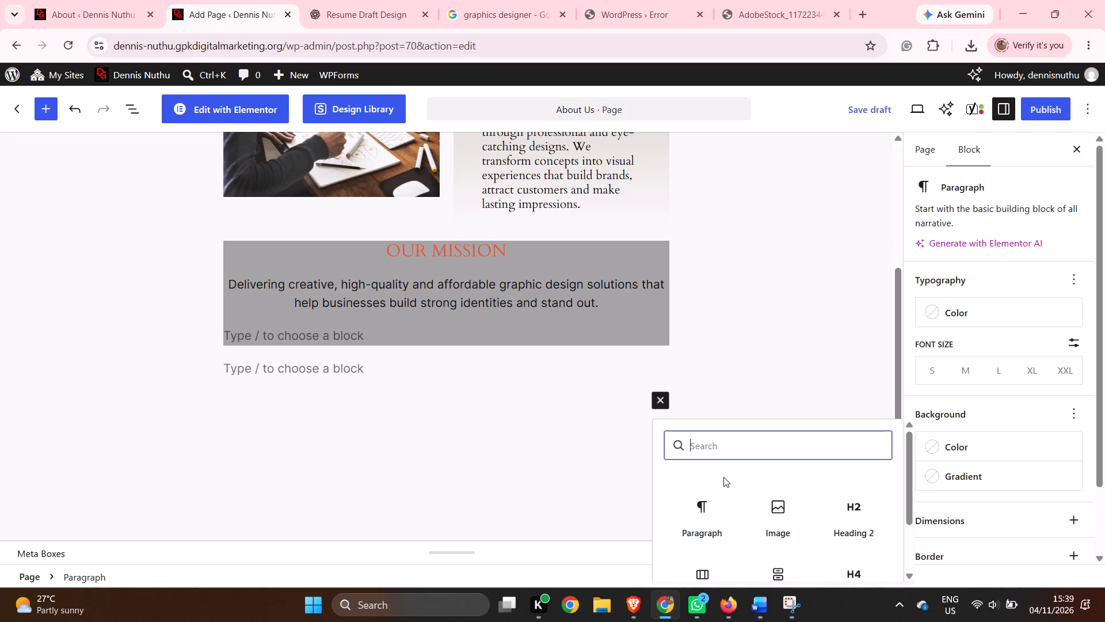
{"action": "key", "text": "g"}
{"action": "left_click", "coordinate": [765, 513]}
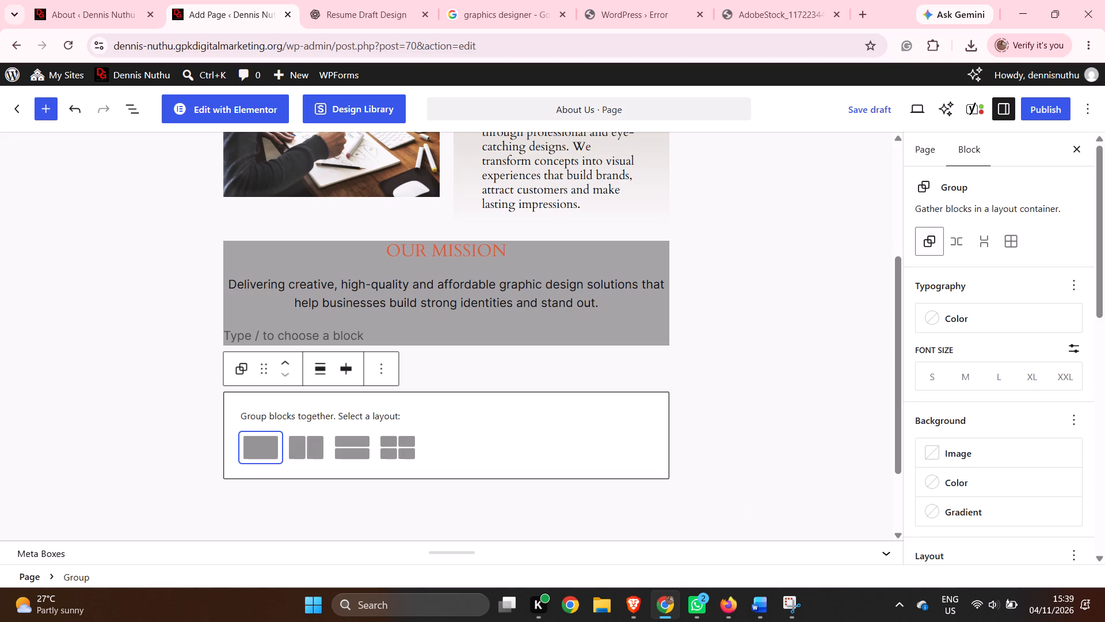
{"action": "left_click", "coordinate": [276, 447]}
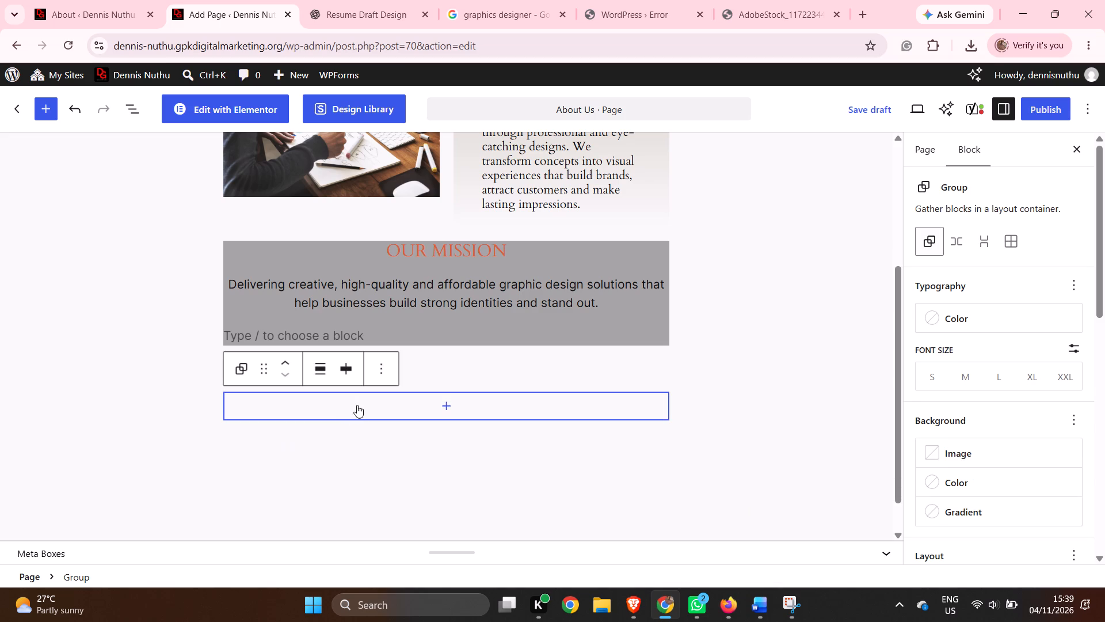
Add a heading block inside the new group and change its level to Heading 4.
{"action": "left_click", "coordinate": [357, 403]}
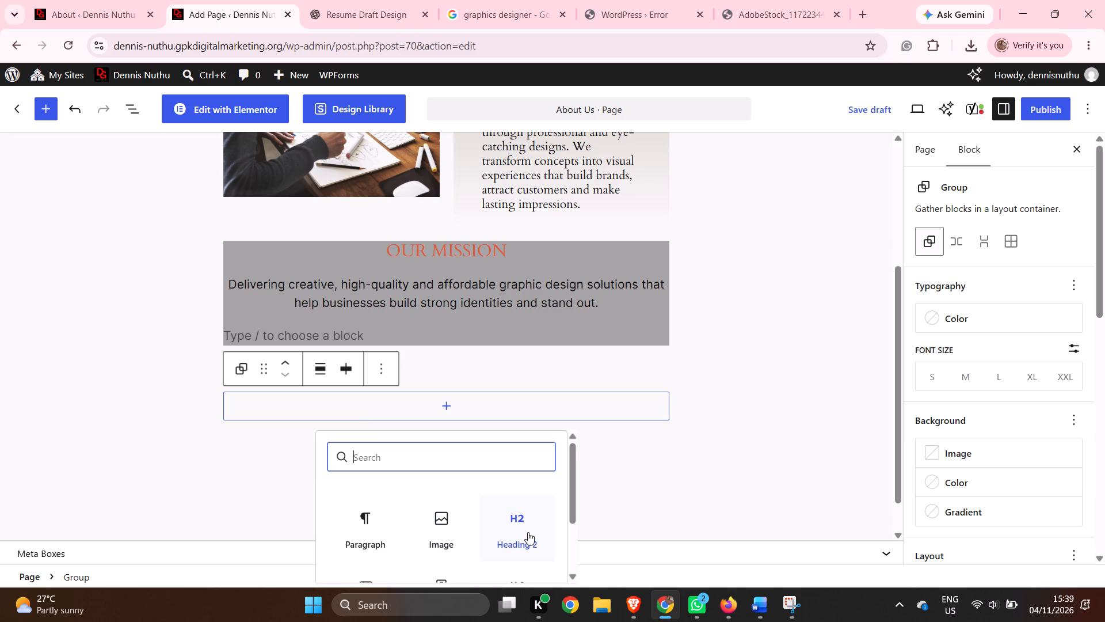
{"action": "left_click", "coordinate": [528, 532]}
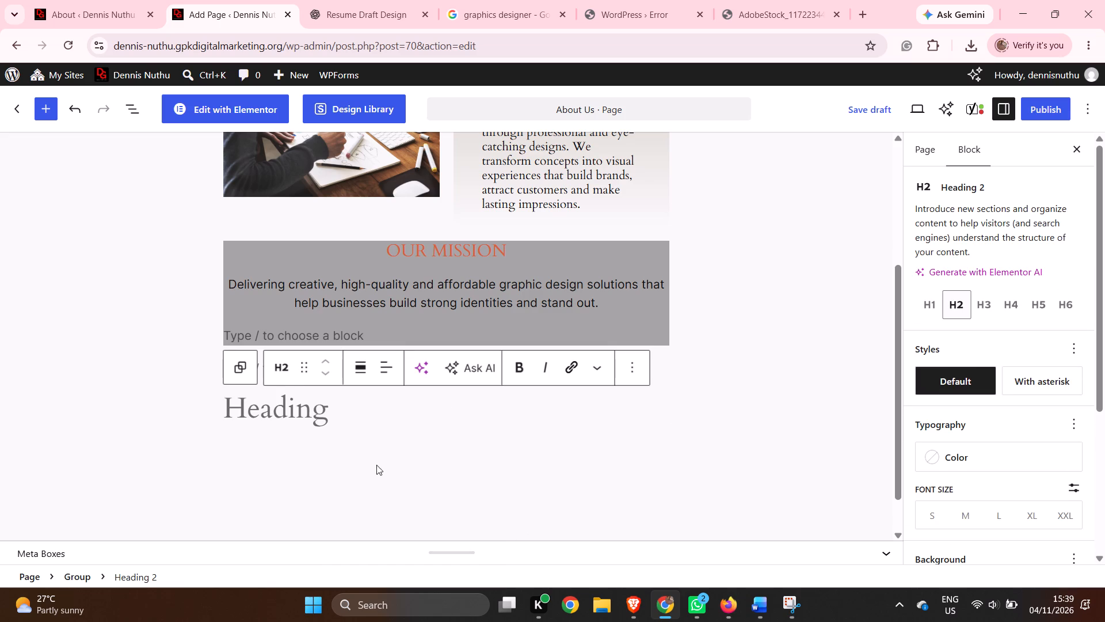
{"action": "left_click", "coordinate": [279, 367]}
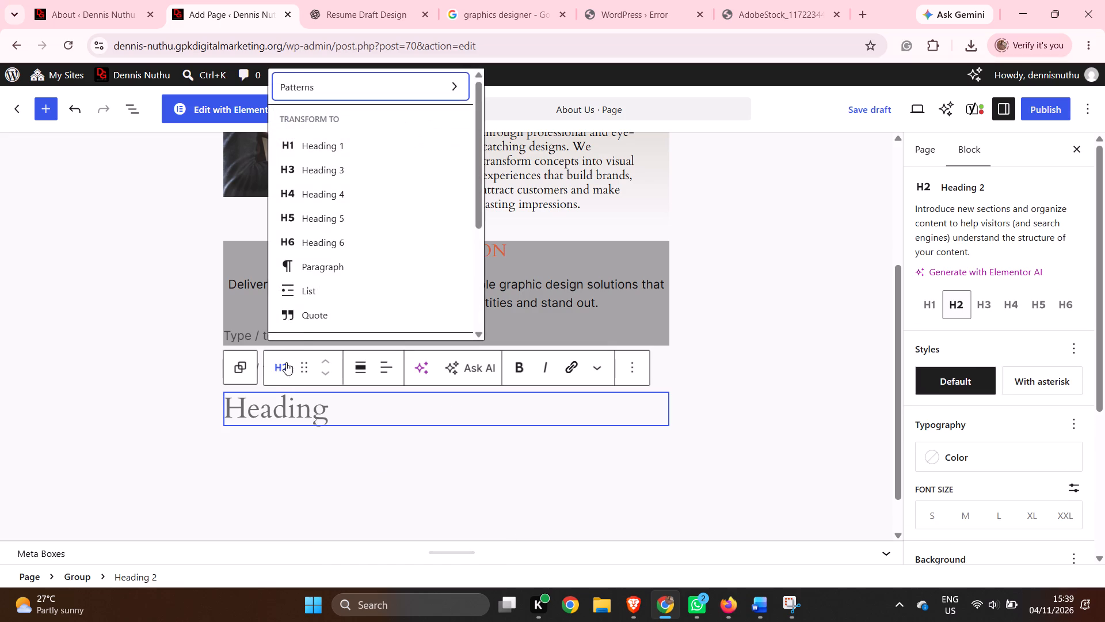
{"action": "left_click", "coordinate": [330, 198]}
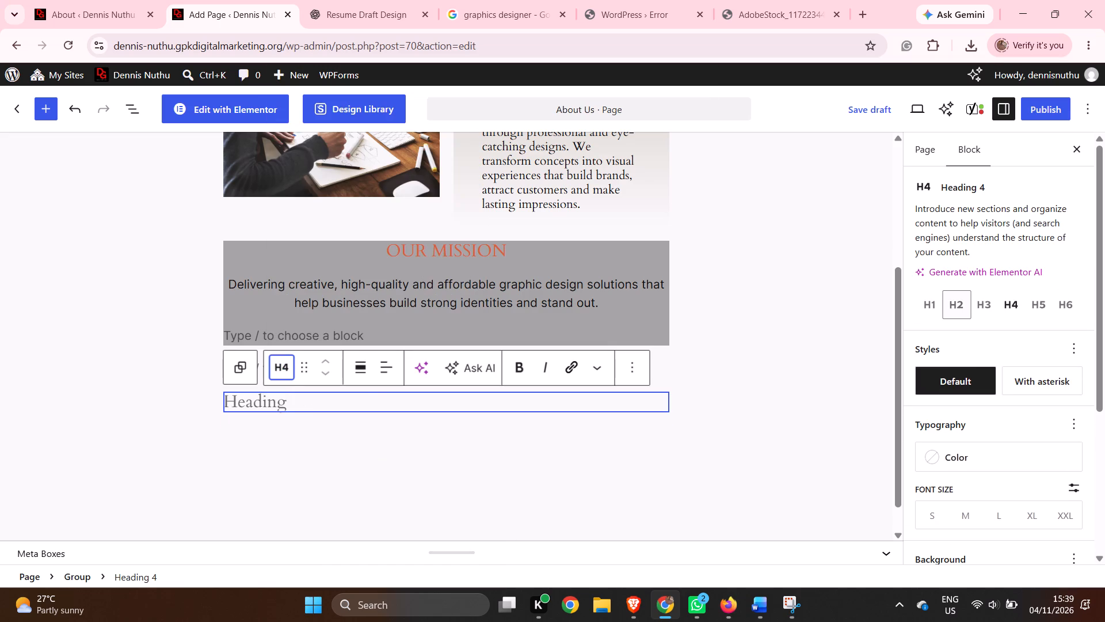
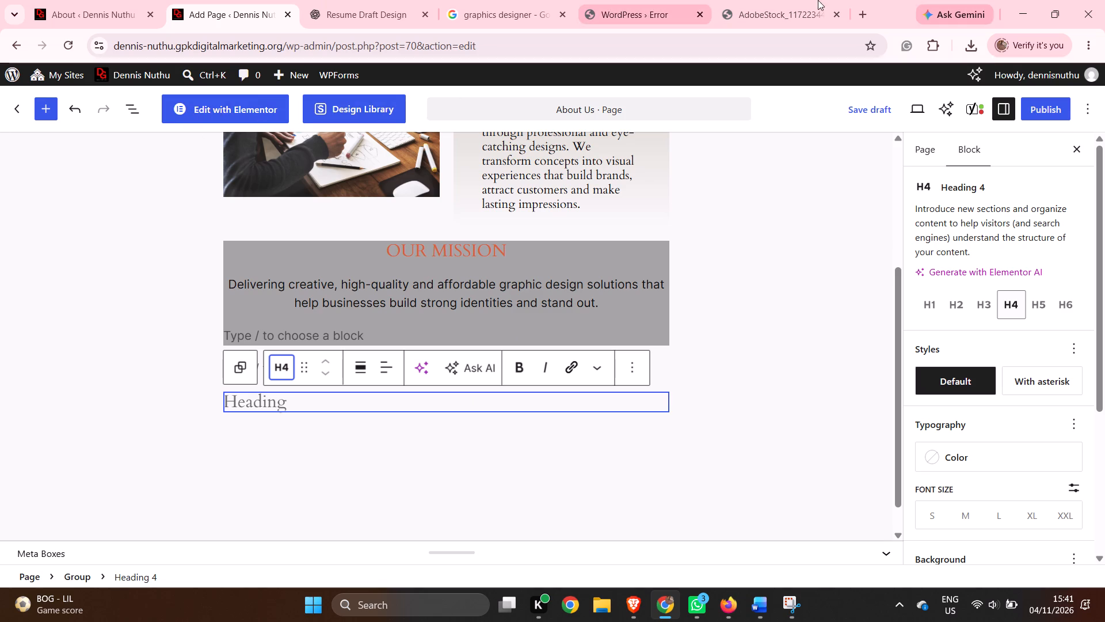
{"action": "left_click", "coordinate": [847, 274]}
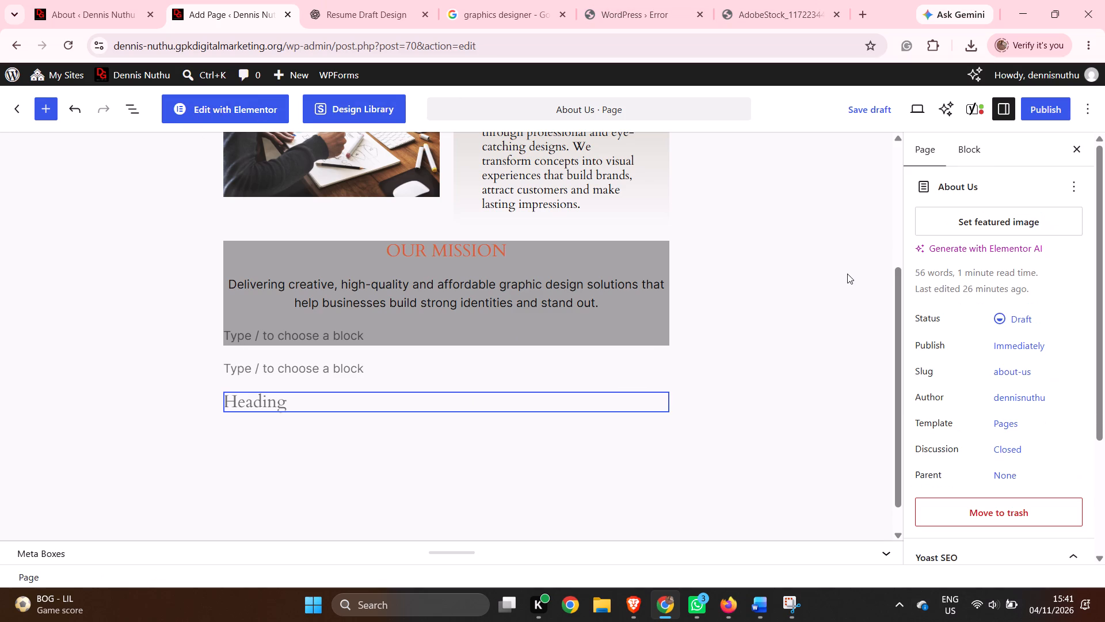
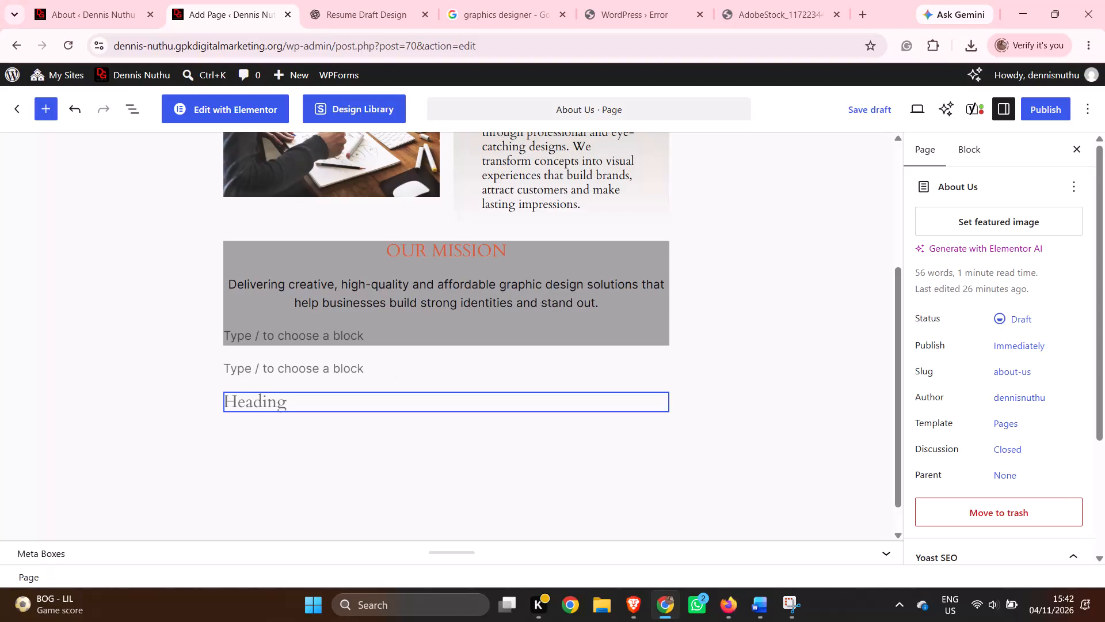
Enter "OUR VISION" as the text of the empty level 4 heading below the Our Mission section.
{"action": "key", "text": "o"}
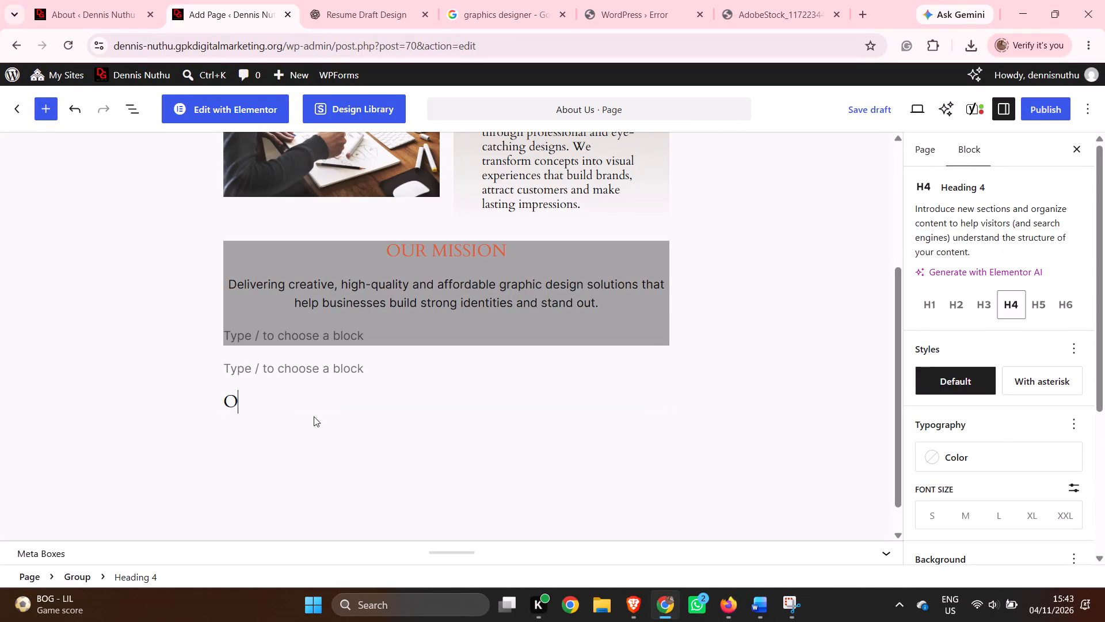
{"action": "type", "text": "UR"}
{"action": "key", "text": "space"}
{"action": "type", "text": "VISIO"}
{"action": "key", "text": "n"}
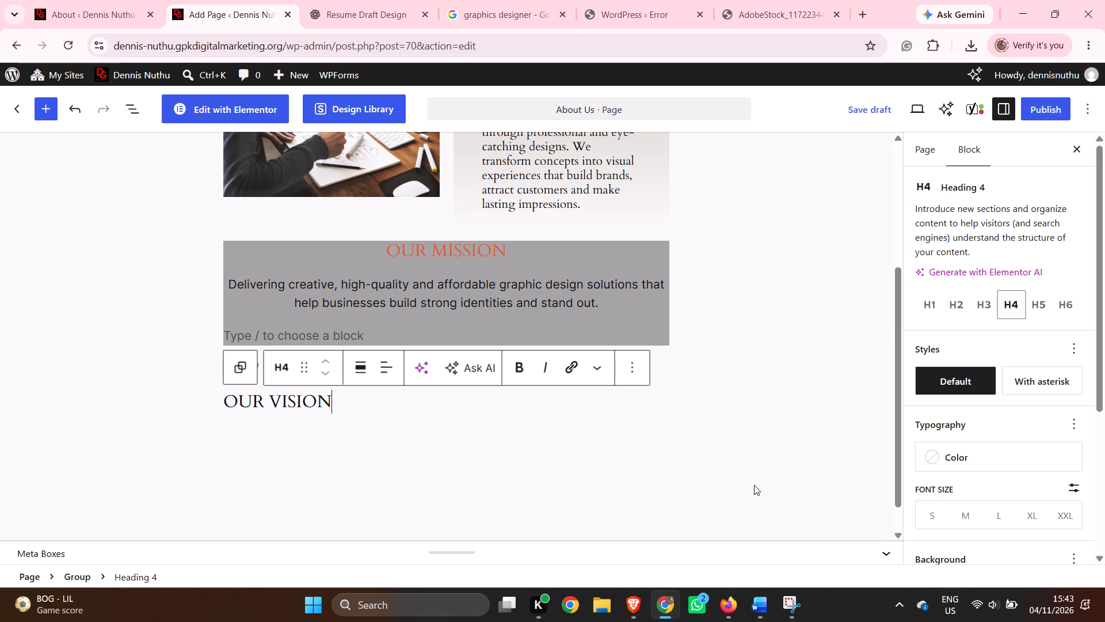
Add a paragraph under the OUR VISION heading and paste the copied vision statement beginning "To become a trusted and recognized creative design brand".
{"action": "left_click", "coordinate": [360, 400]}
{"action": "key", "text": "Return"}
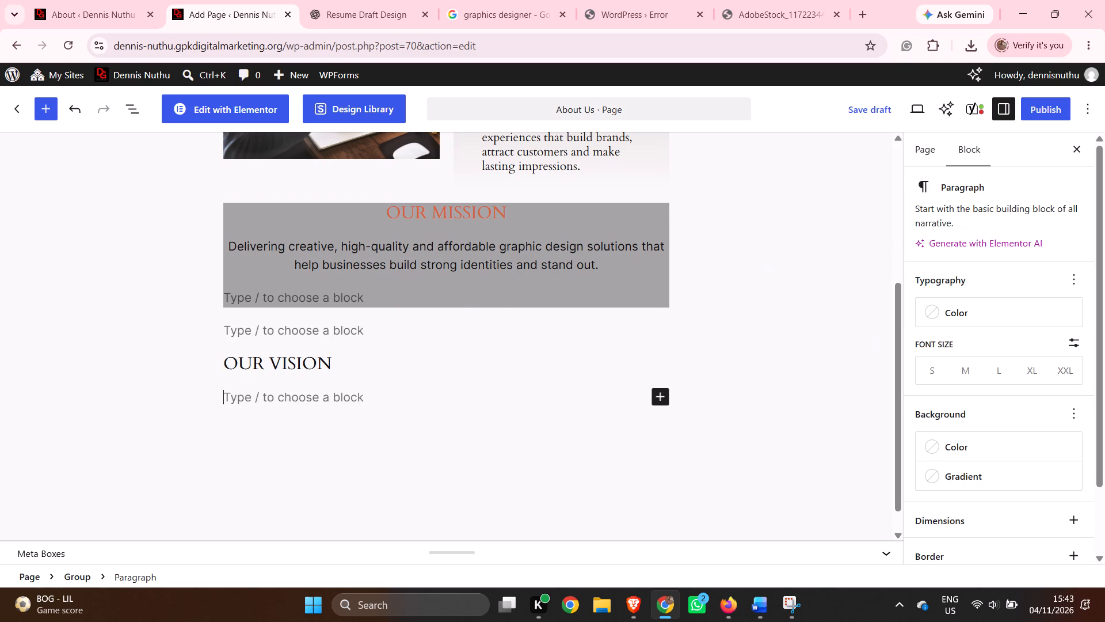
{"action": "left_click", "coordinate": [298, 365]}
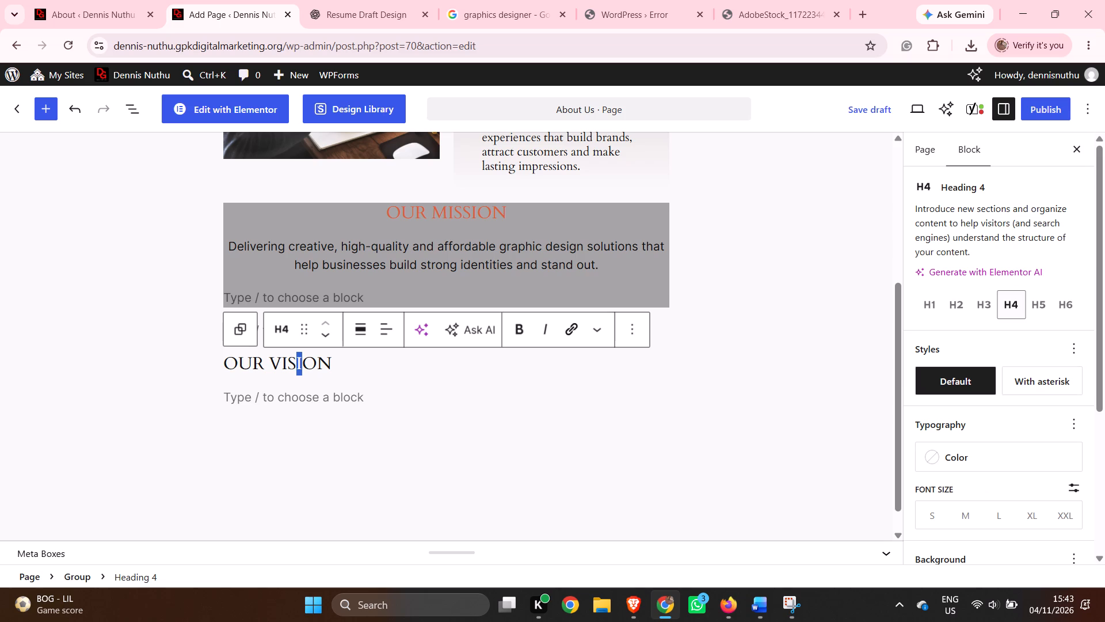
{"action": "left_click", "coordinate": [351, 374]}
{"action": "left_click", "coordinate": [349, 367]}
{"action": "left_click", "coordinate": [362, 366]}
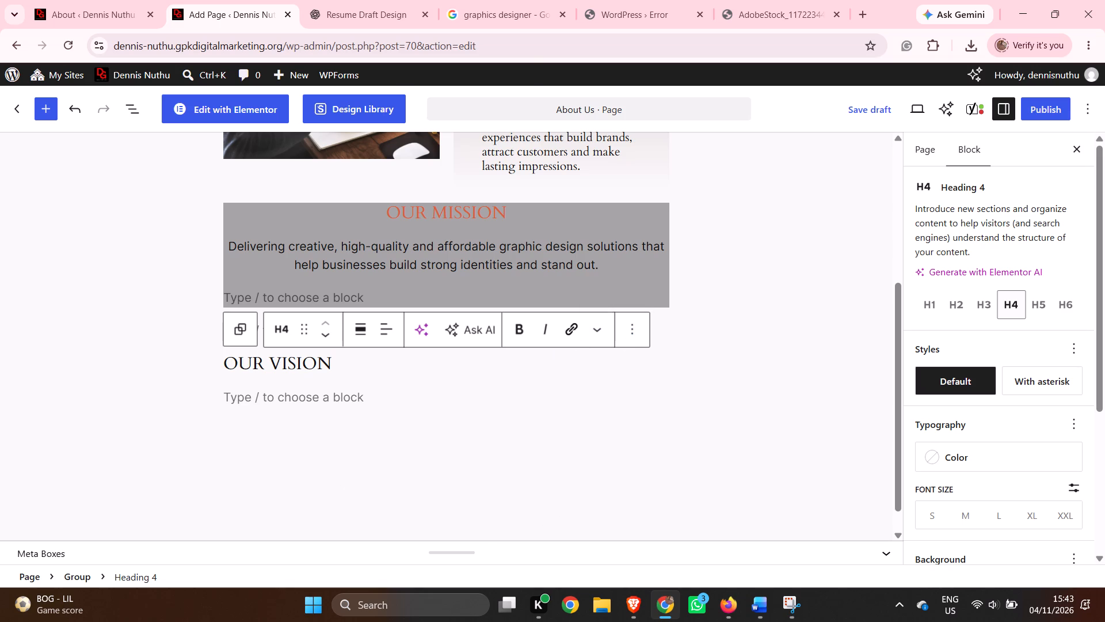
{"action": "right_click", "coordinate": [362, 366]}
{"action": "left_click", "coordinate": [354, 368]}
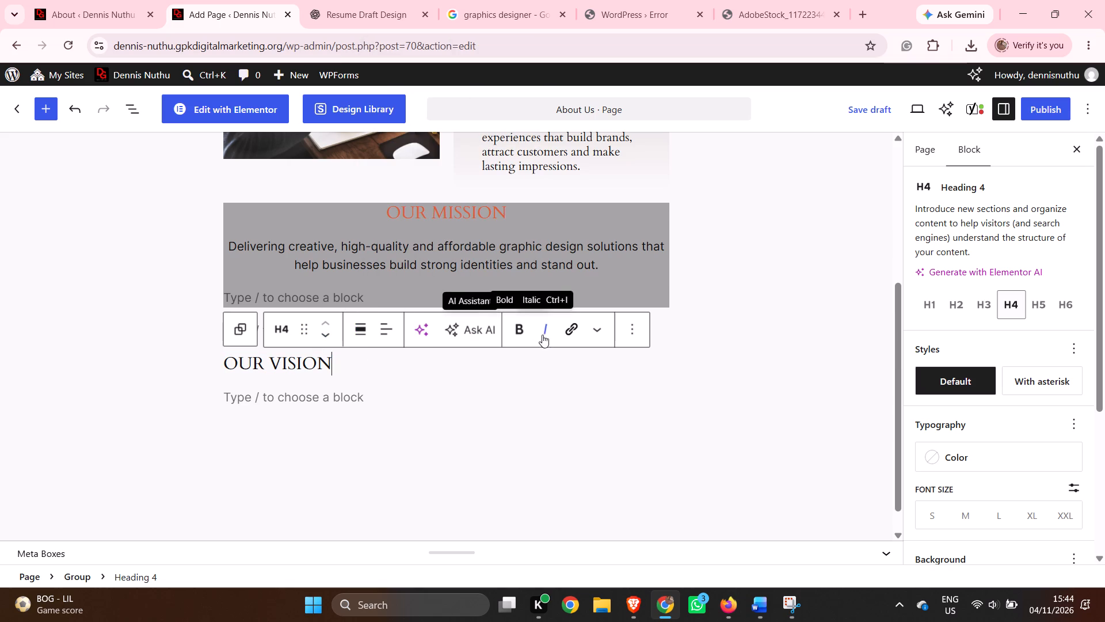
{"action": "left_click", "coordinate": [53, 113]}
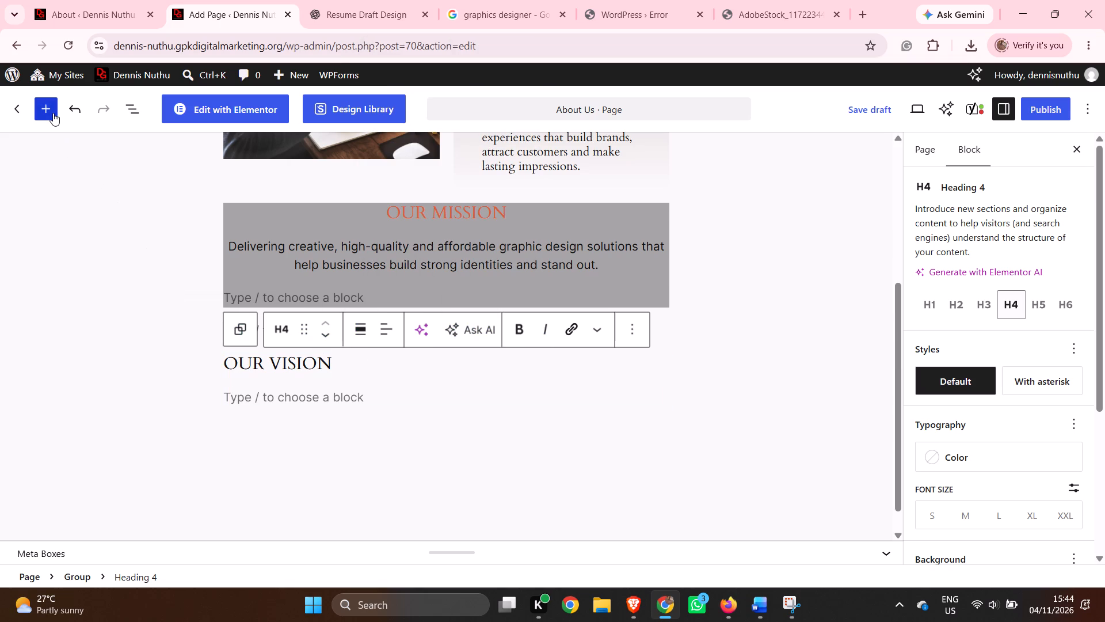
{"action": "left_click", "coordinate": [54, 268]}
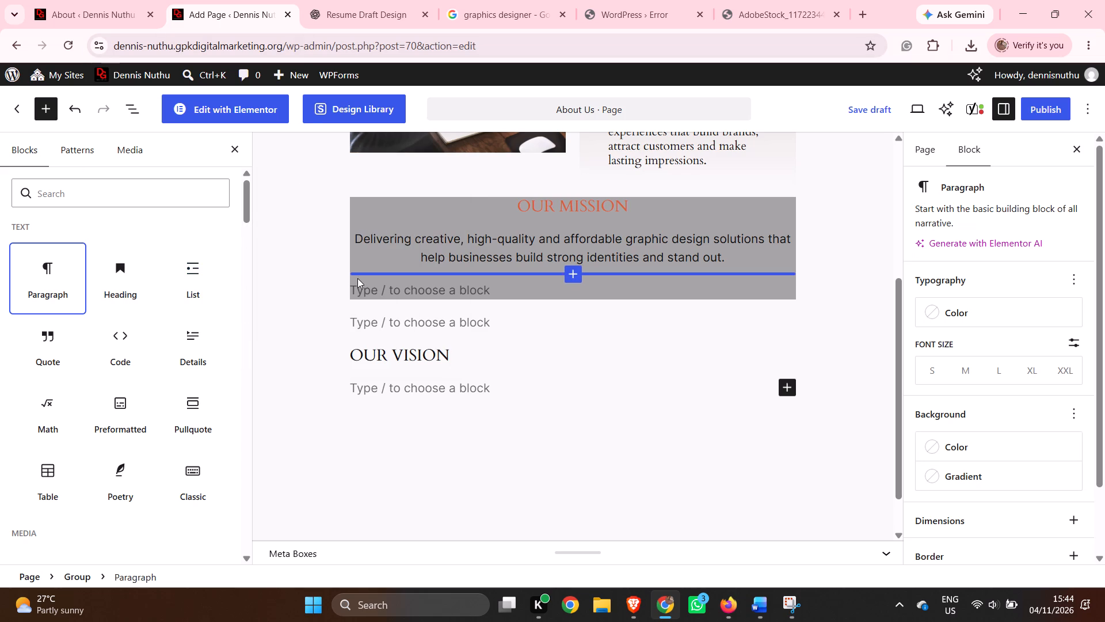
{"action": "key", "text": "ctrl+v"}
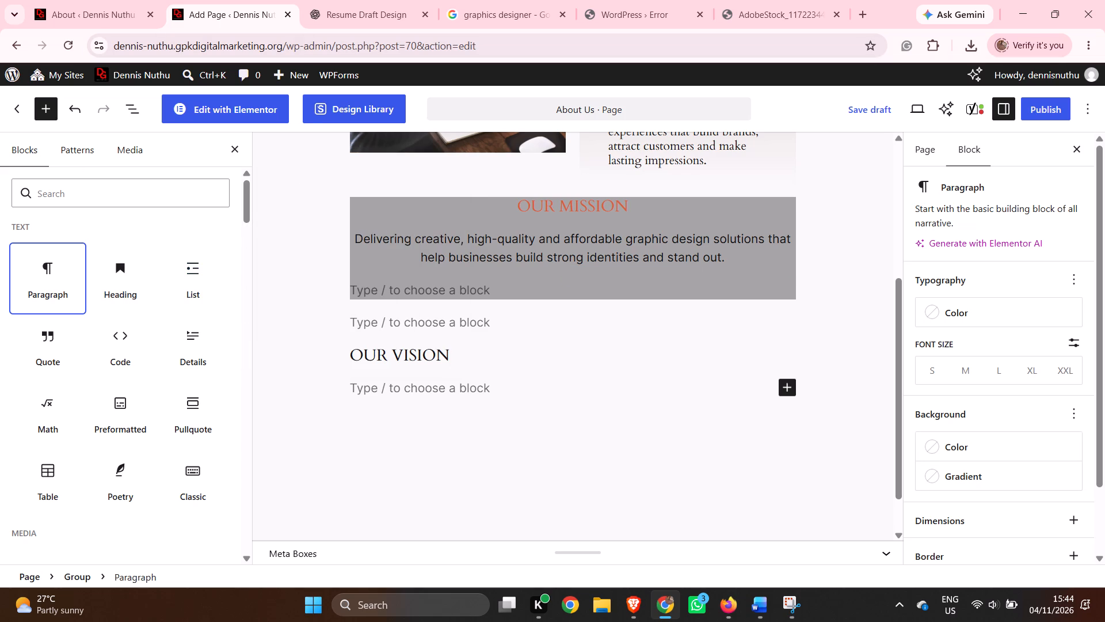
{"action": "left_click", "coordinate": [403, 392]}
{"action": "key", "text": "ctrl+v"}
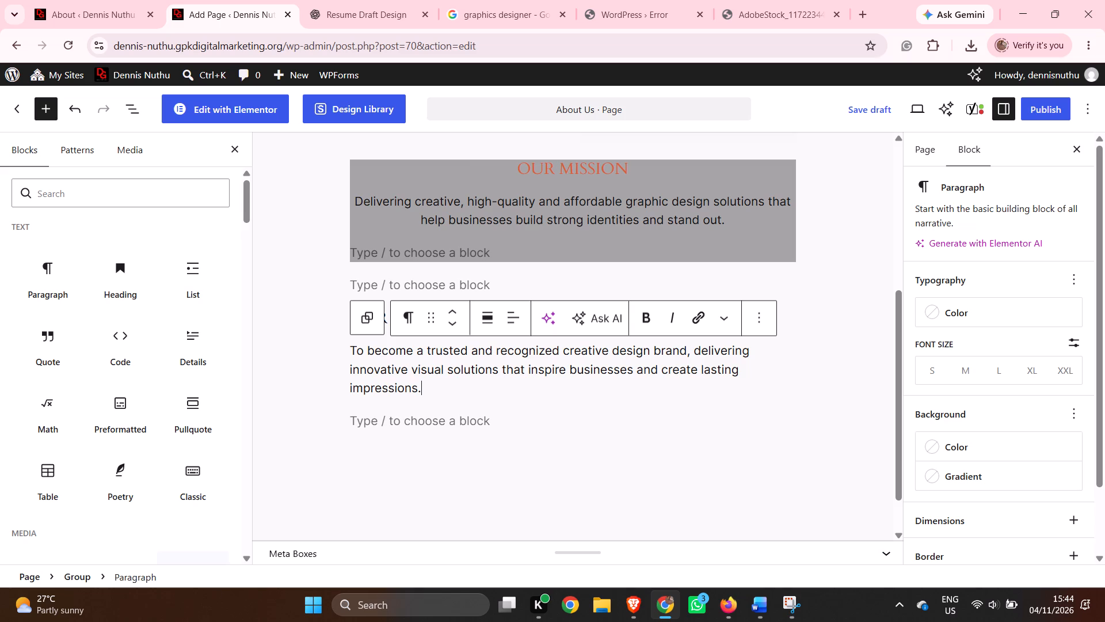
Set the background colour of the group containing the vision heading and statement to Contrast / Three (#A4A4A4).
{"action": "left_click", "coordinate": [369, 321]}
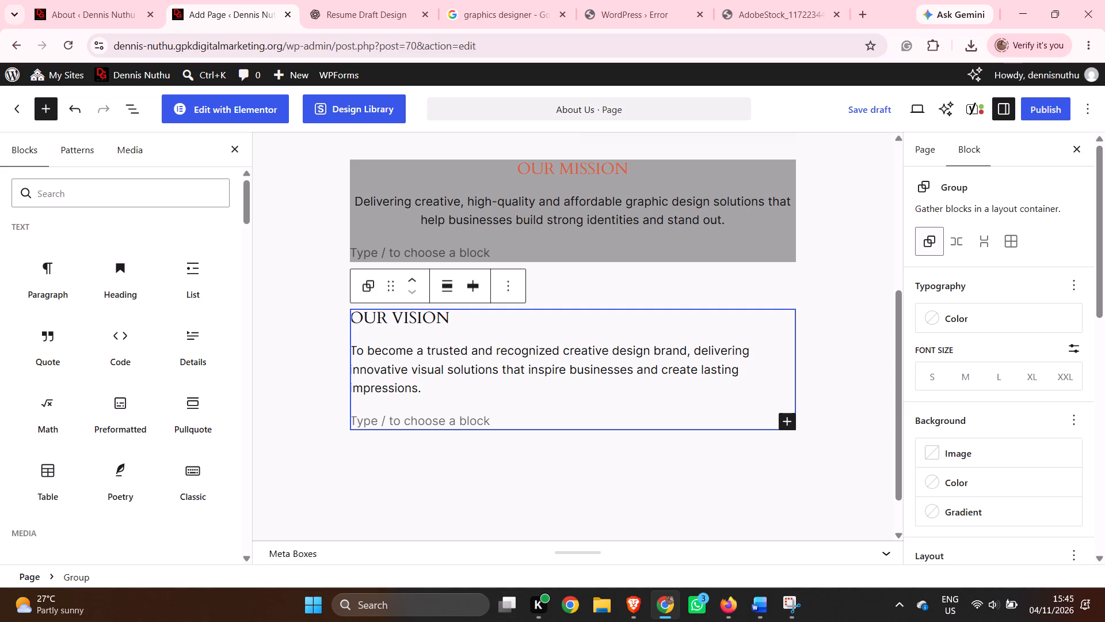
{"action": "scroll", "coordinate": [938, 475], "scroll_direction": "down", "scroll_amount": 2}
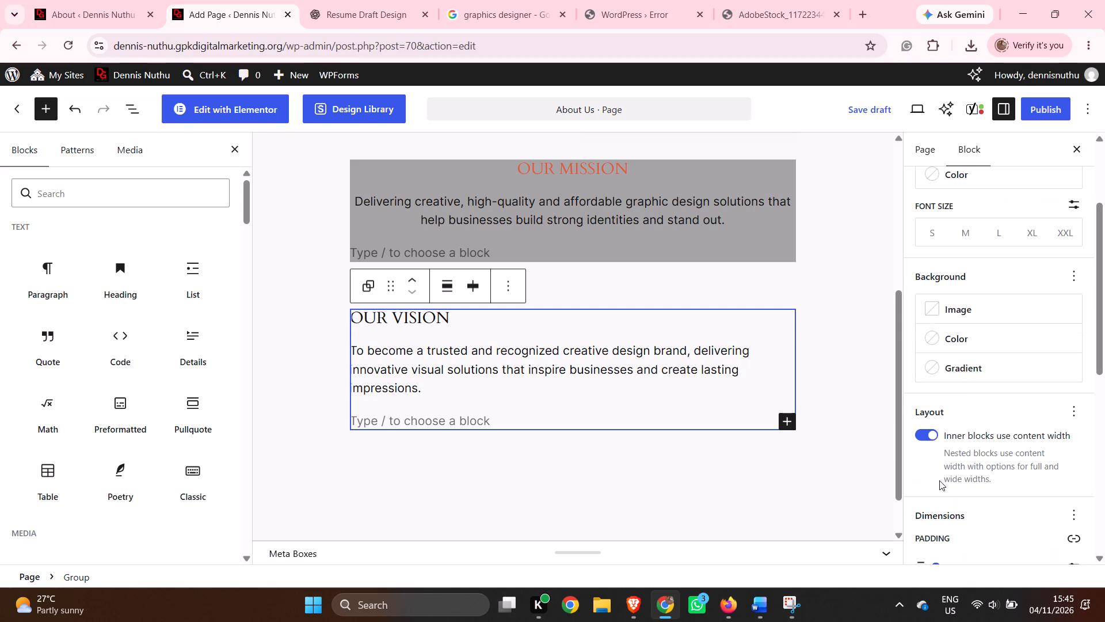
{"action": "left_click", "coordinate": [945, 328]}
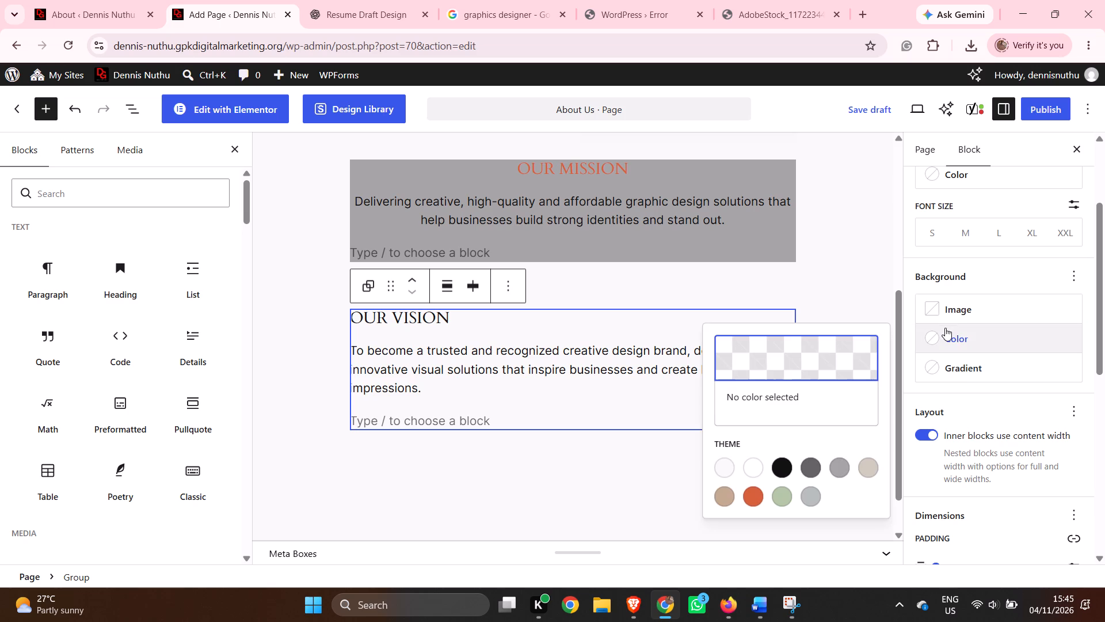
{"action": "left_click", "coordinate": [725, 500]}
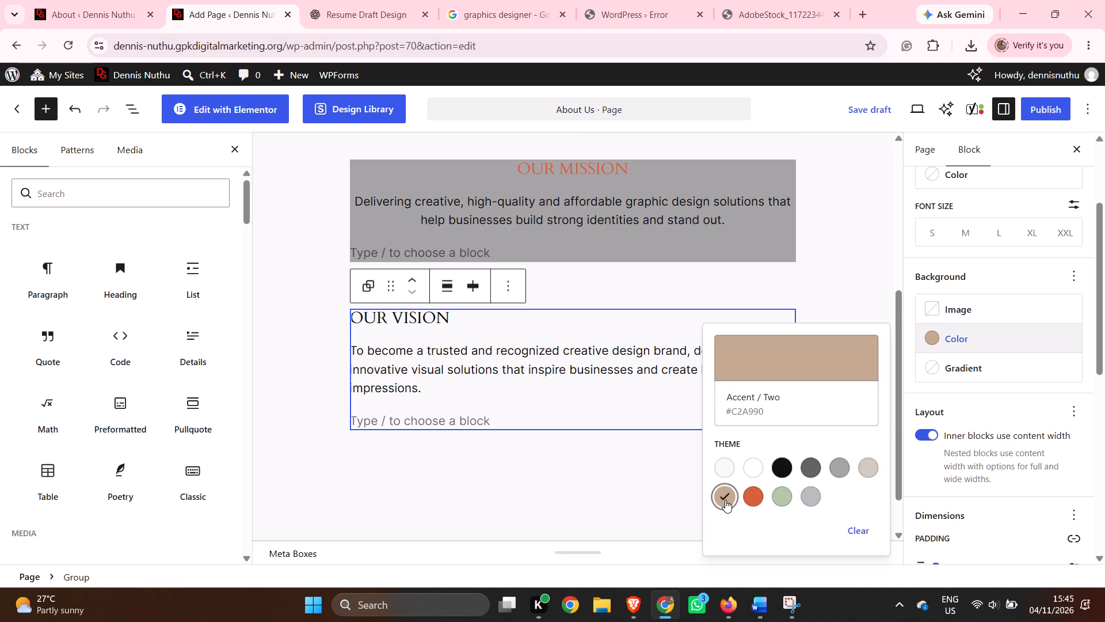
{"action": "left_click", "coordinate": [820, 465]}
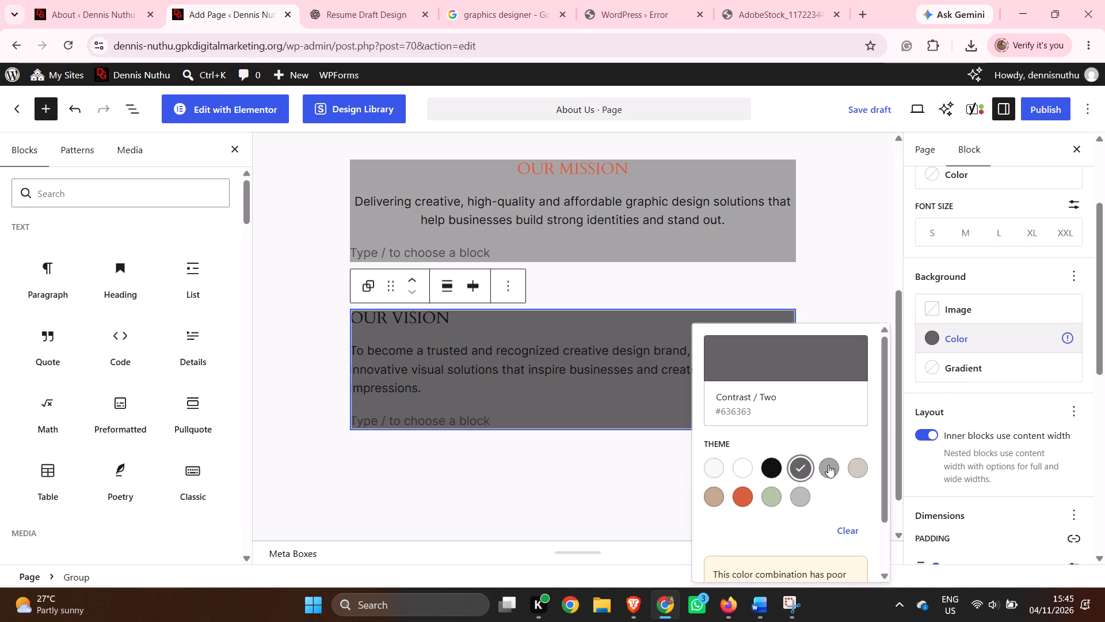
{"action": "left_click", "coordinate": [837, 466]}
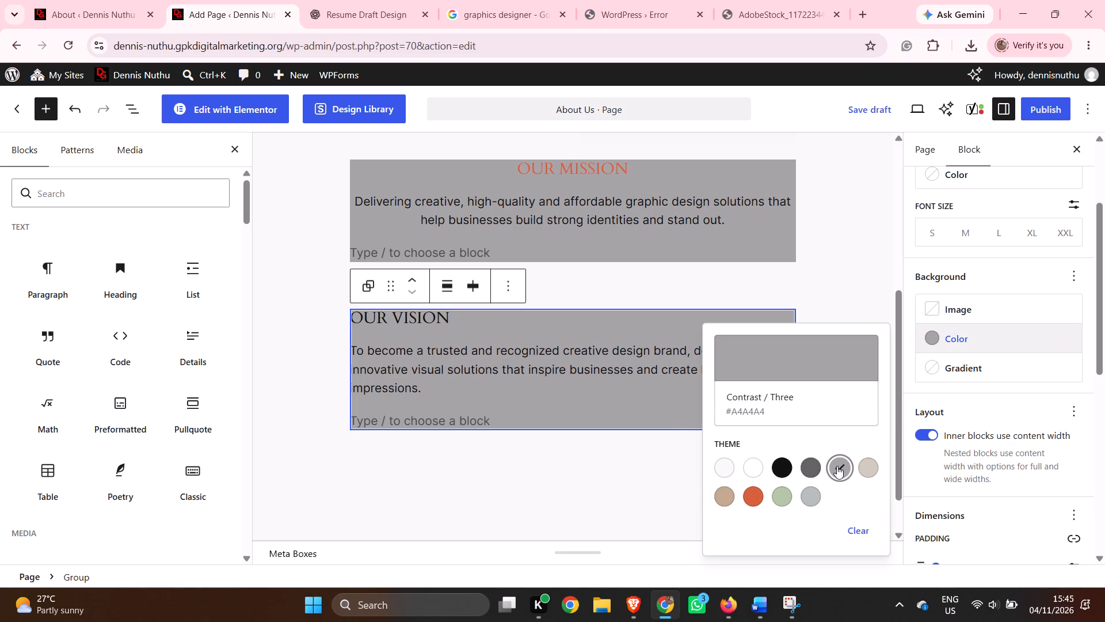
{"action": "left_click", "coordinate": [863, 282]}
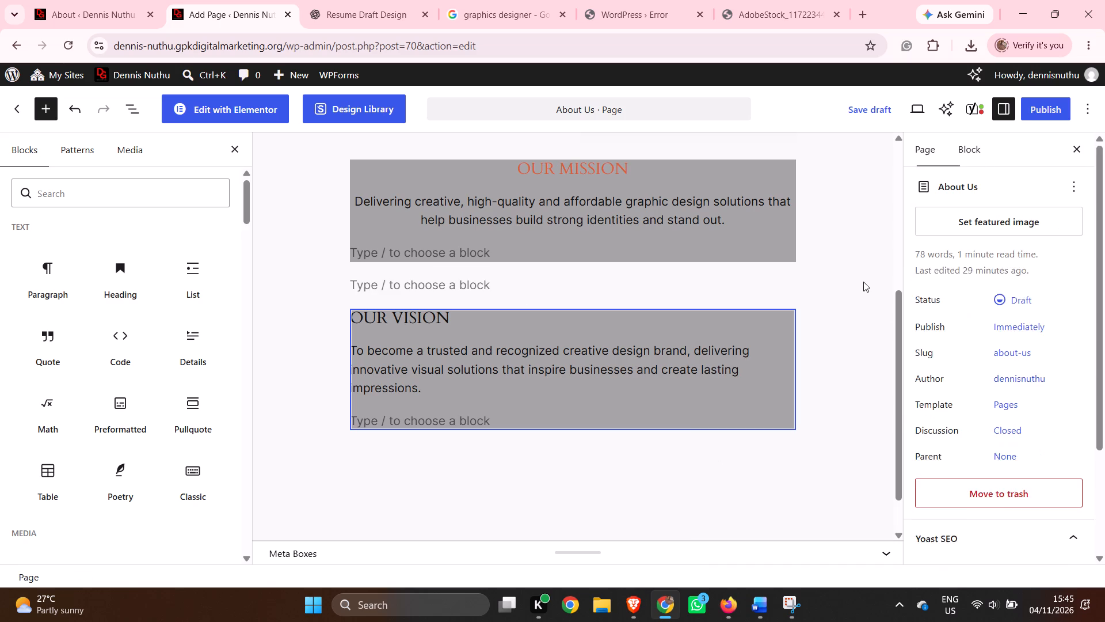
Set the OUR VISION heading's text colour to the orange theme colour Accent / Three (#D8613C).
{"action": "left_click_drag", "start_coordinate": [453, 311], "coordinate": [424, 311]}
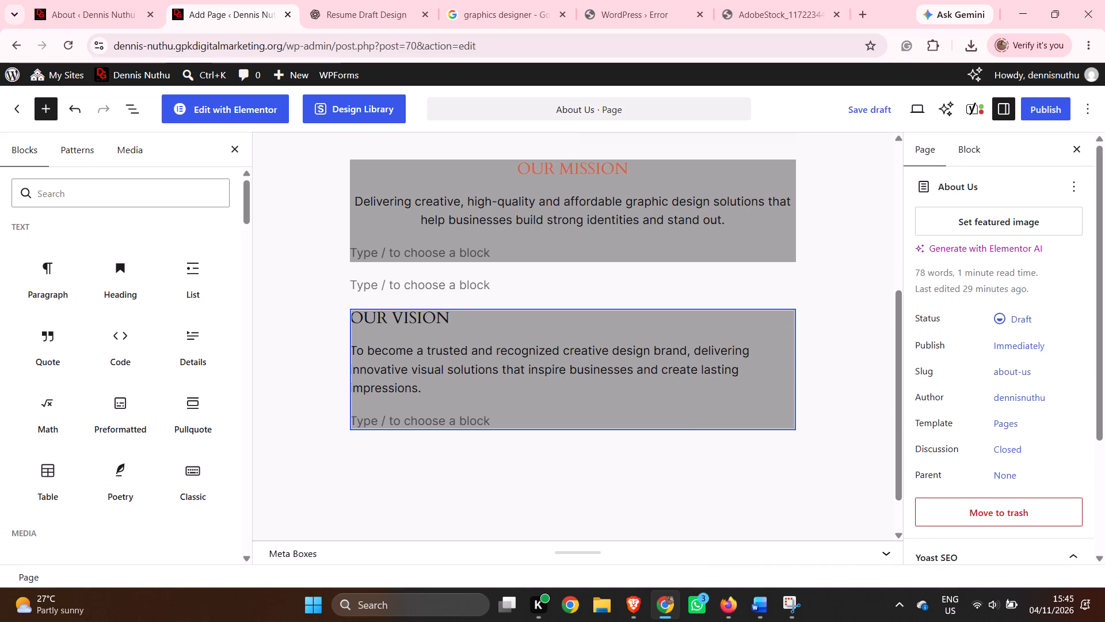
{"action": "left_click_drag", "start_coordinate": [424, 311], "coordinate": [406, 311]}
{"action": "left_click_drag", "start_coordinate": [406, 311], "coordinate": [394, 330]}
{"action": "left_click_drag", "start_coordinate": [460, 323], "coordinate": [421, 317]}
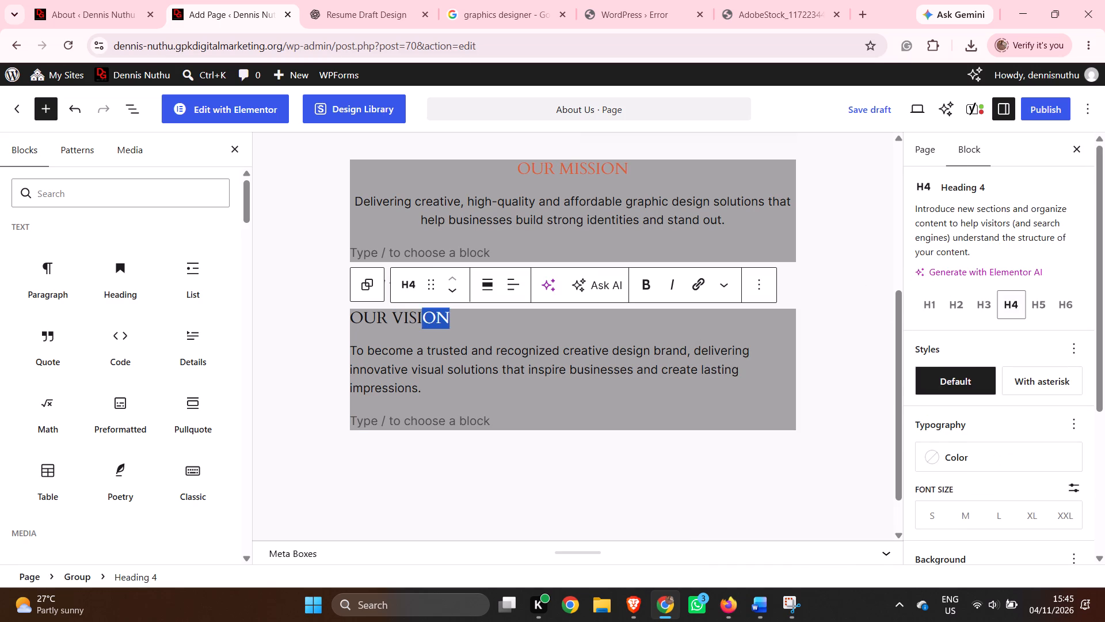
{"action": "left_click_drag", "start_coordinate": [421, 317], "coordinate": [346, 326]}
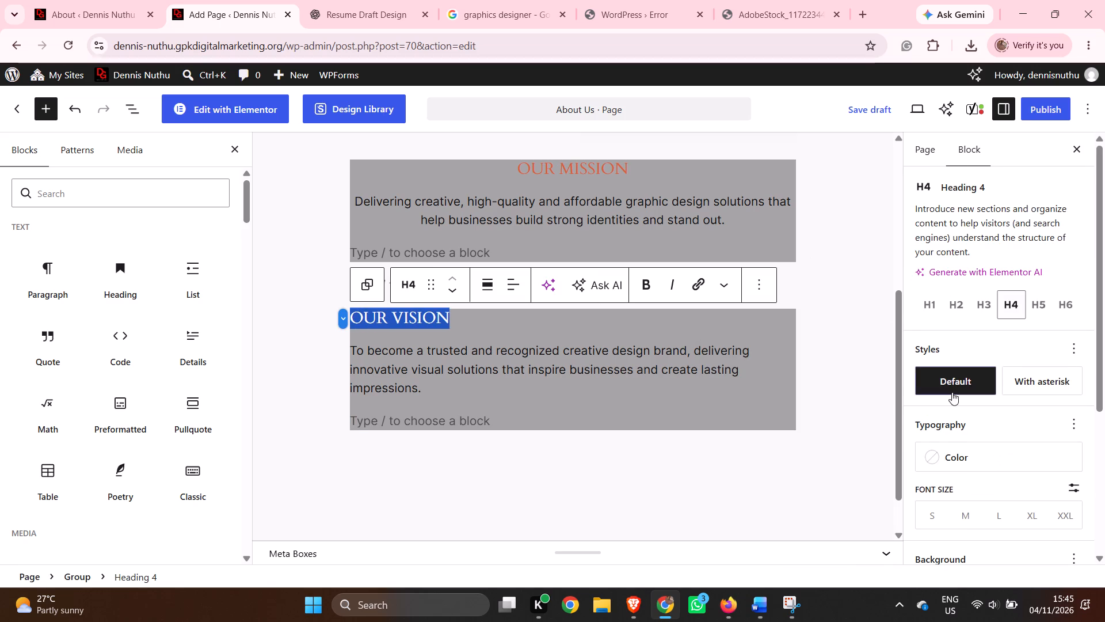
{"action": "scroll", "coordinate": [961, 486], "scroll_direction": "up", "scroll_amount": 1}
{"action": "scroll", "coordinate": [961, 486], "scroll_direction": "down", "scroll_amount": 1}
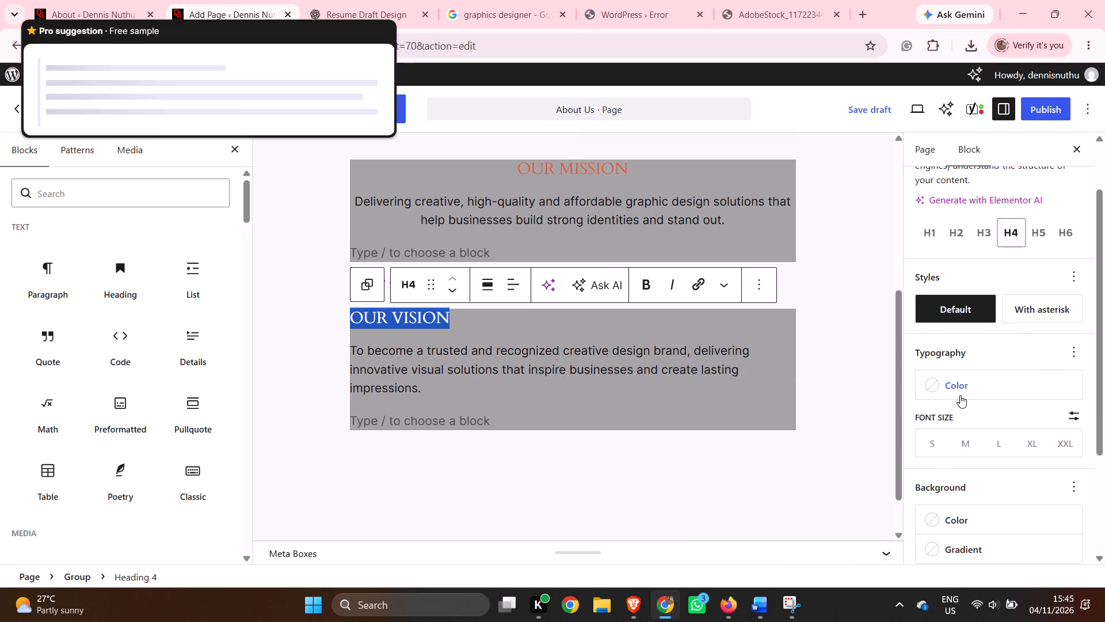
{"action": "left_click", "coordinate": [957, 390]}
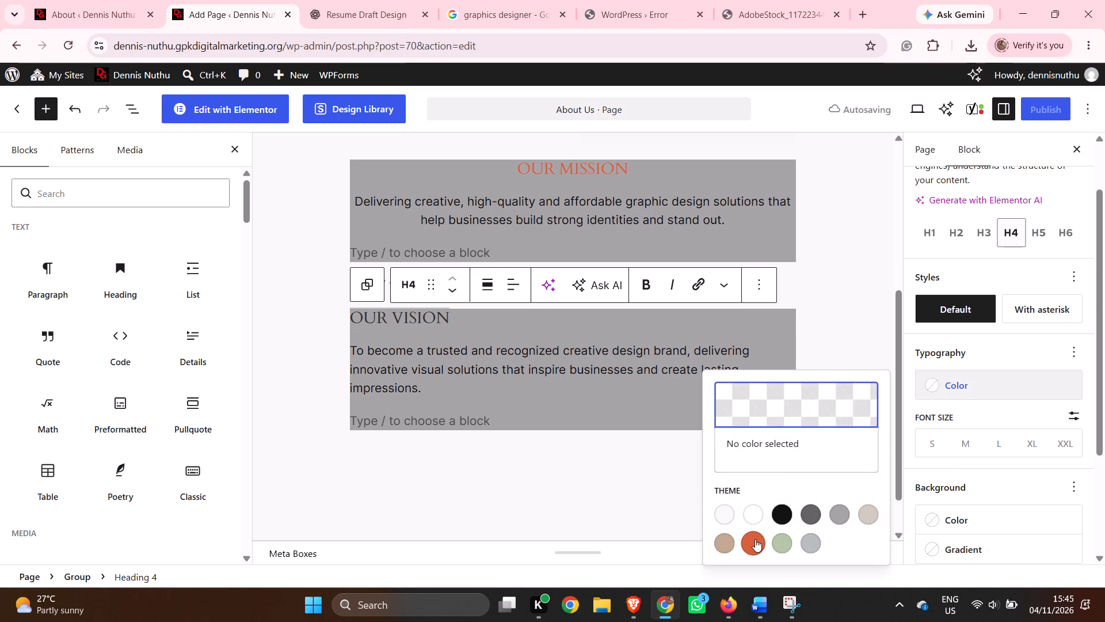
{"action": "left_click", "coordinate": [755, 539]}
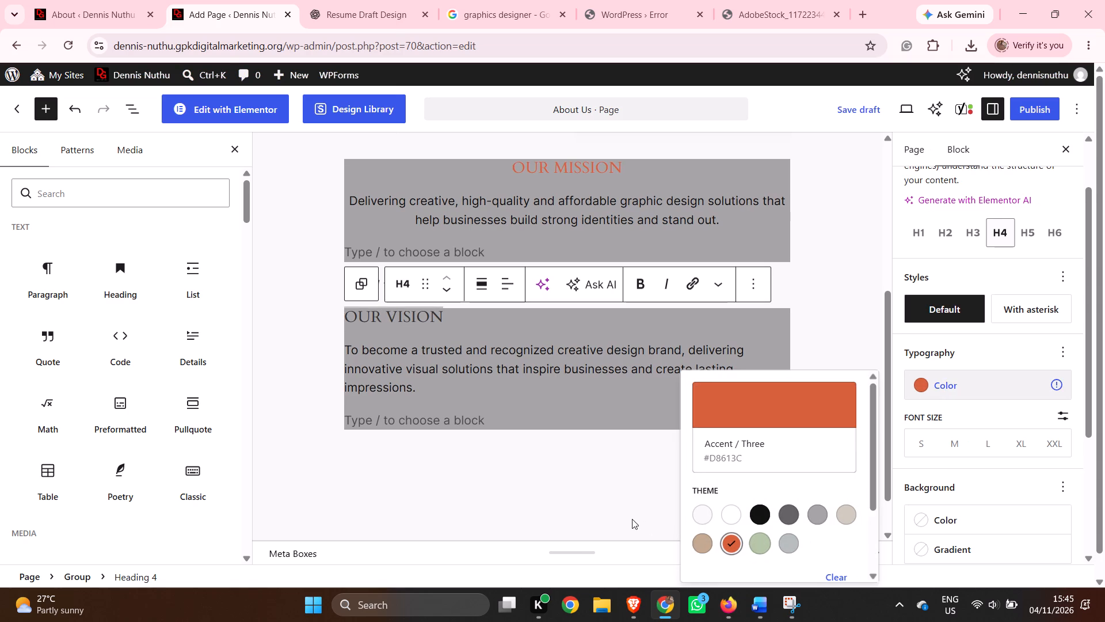
{"action": "left_click", "coordinate": [622, 518]}
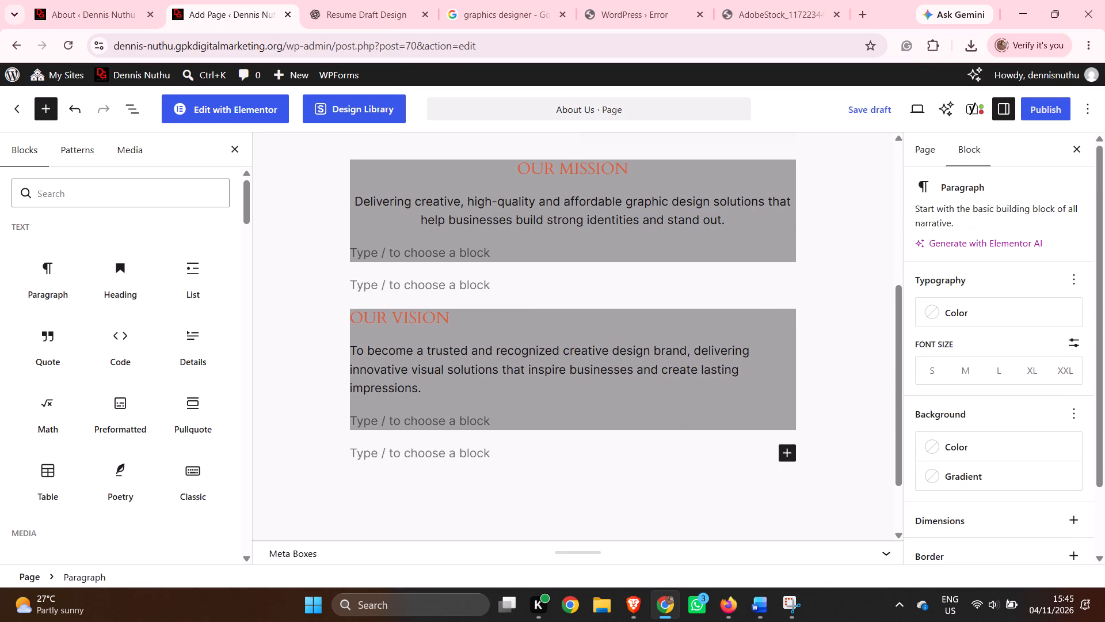
Centre-align the text of the OUR VISION heading within its group.
{"action": "left_click_drag", "start_coordinate": [460, 318], "coordinate": [452, 318]}
{"action": "left_click_drag", "start_coordinate": [452, 318], "coordinate": [348, 322]}
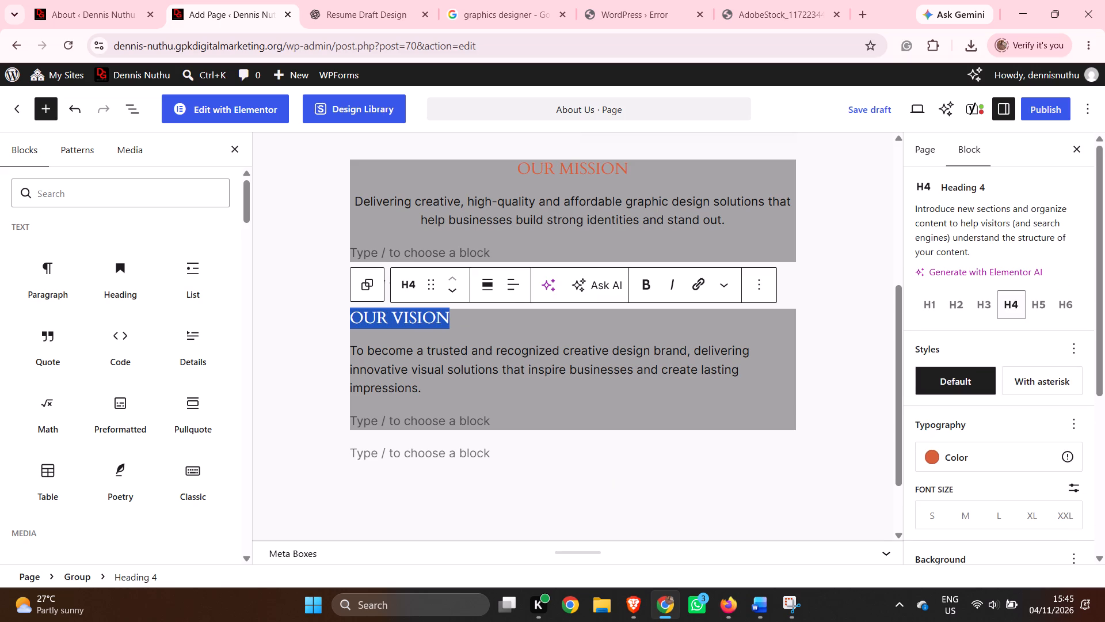
{"action": "left_click", "coordinate": [512, 286]}
{"action": "left_click", "coordinate": [542, 360]}
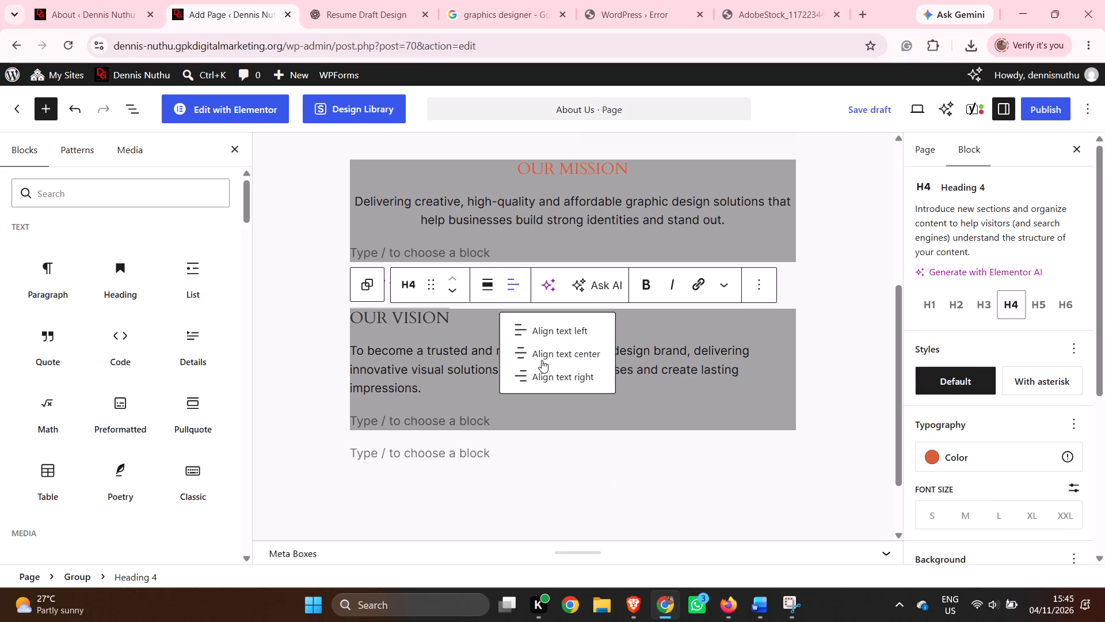
{"action": "left_click_drag", "start_coordinate": [443, 395], "coordinate": [355, 351]}
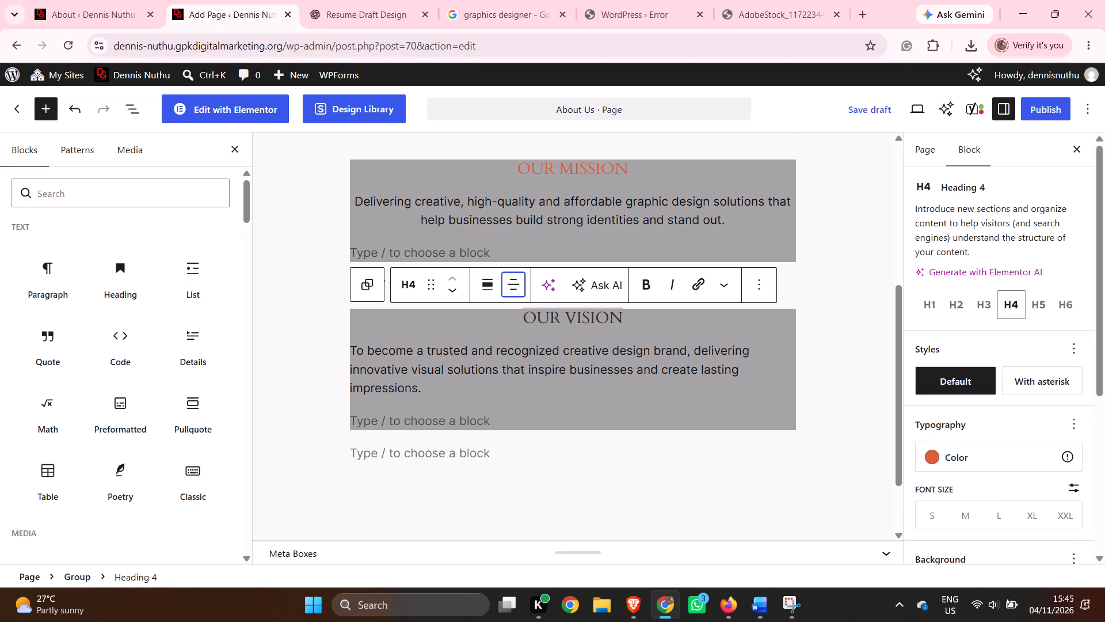
{"action": "left_click_drag", "start_coordinate": [355, 351], "coordinate": [355, 343]}
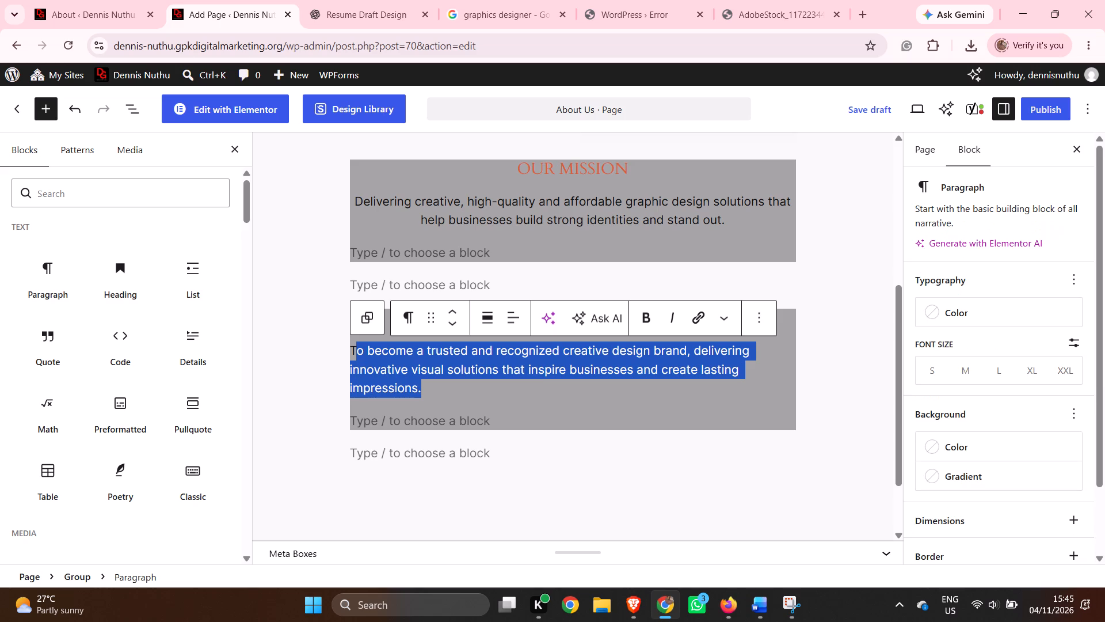
{"action": "left_click", "coordinate": [430, 395]}
{"action": "left_click_drag", "start_coordinate": [430, 395], "coordinate": [399, 370]}
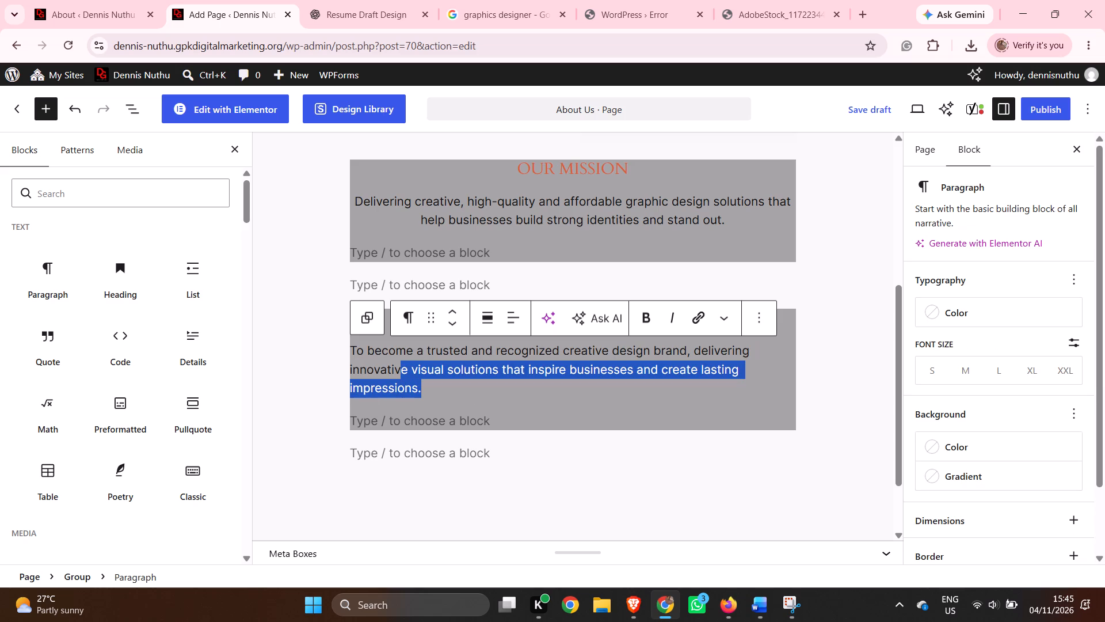
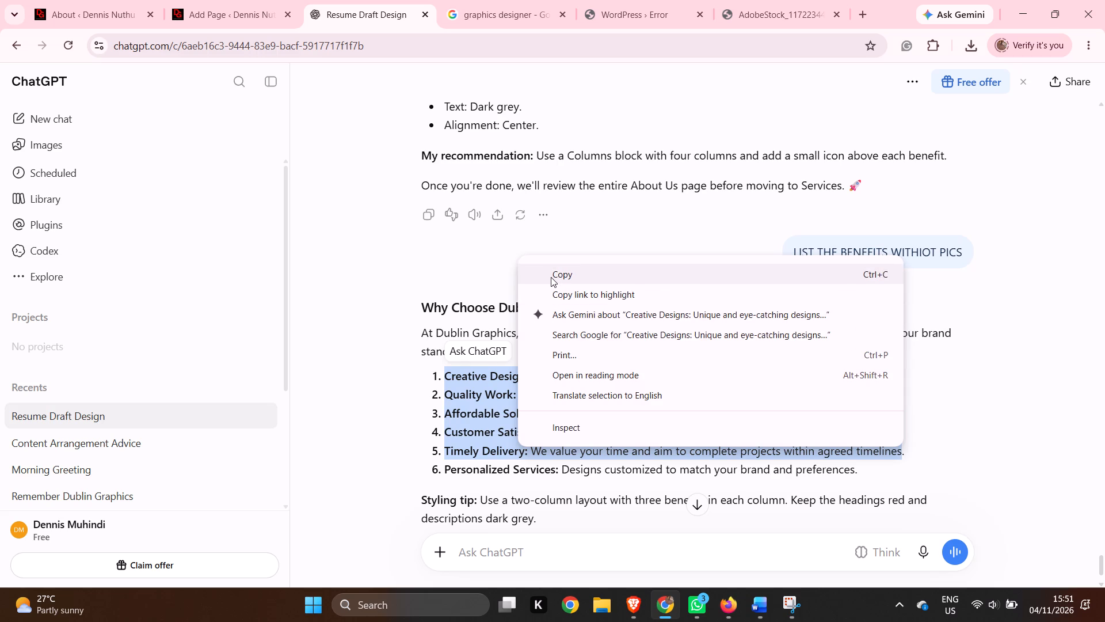
{"action": "left_click", "coordinate": [551, 277]}
{"action": "left_click", "coordinate": [203, 1]}
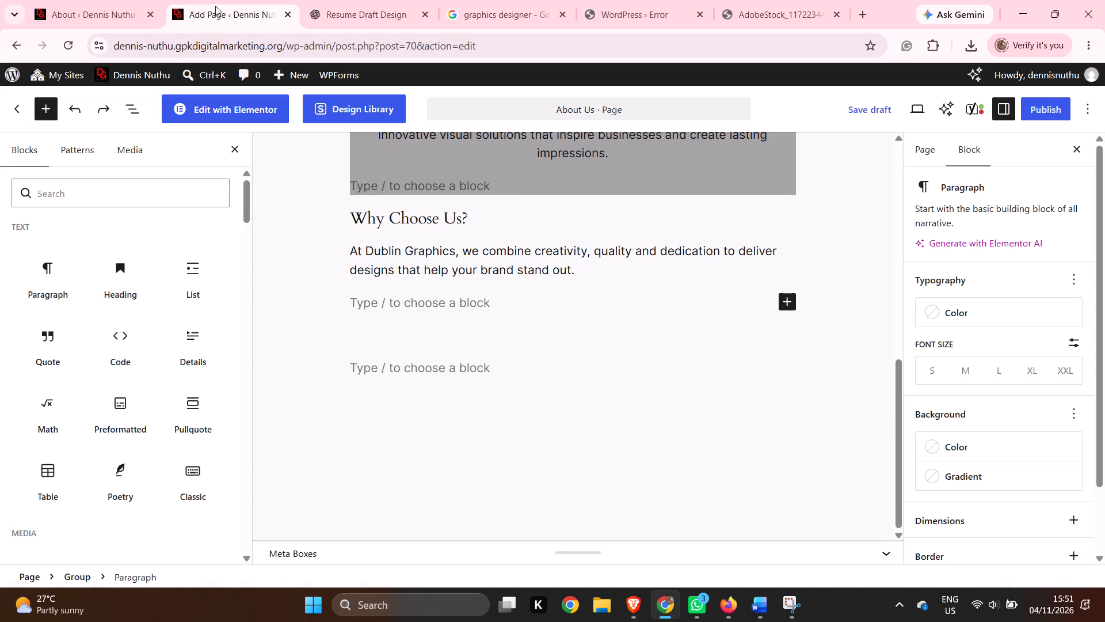
{"action": "right_click", "coordinate": [440, 307]}
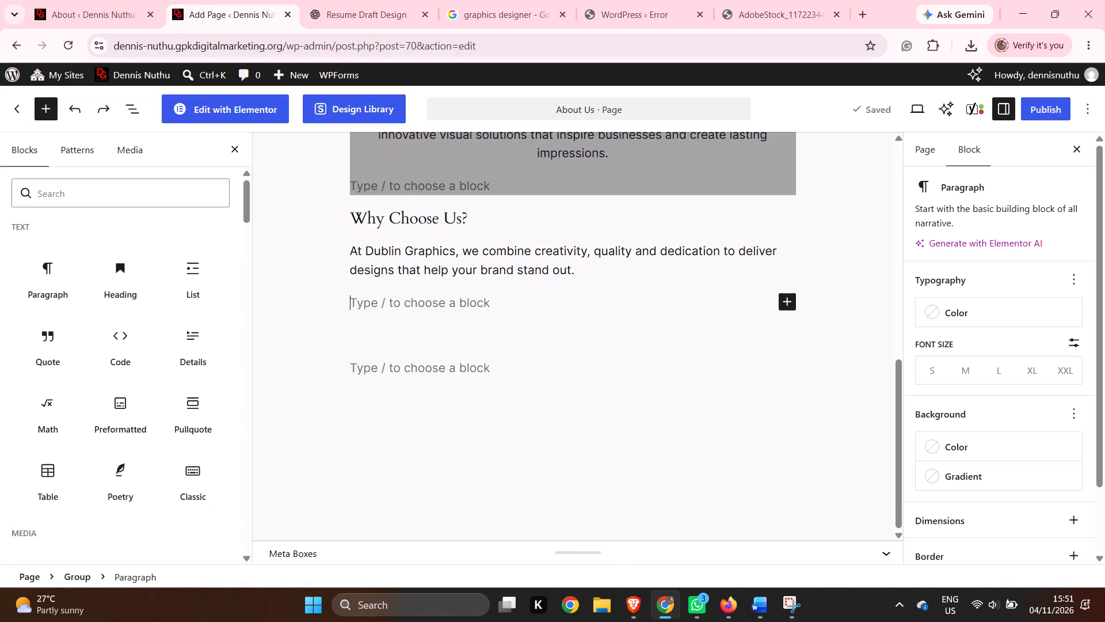
{"action": "key", "text": "ctrl+v"}
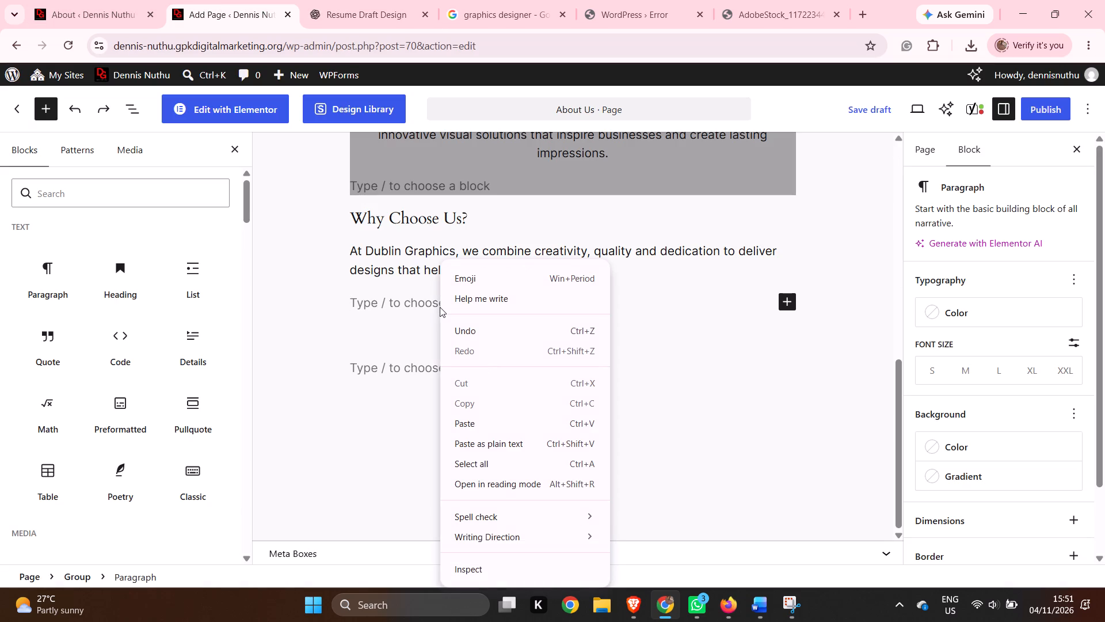
{"action": "left_click", "coordinate": [390, 308]}
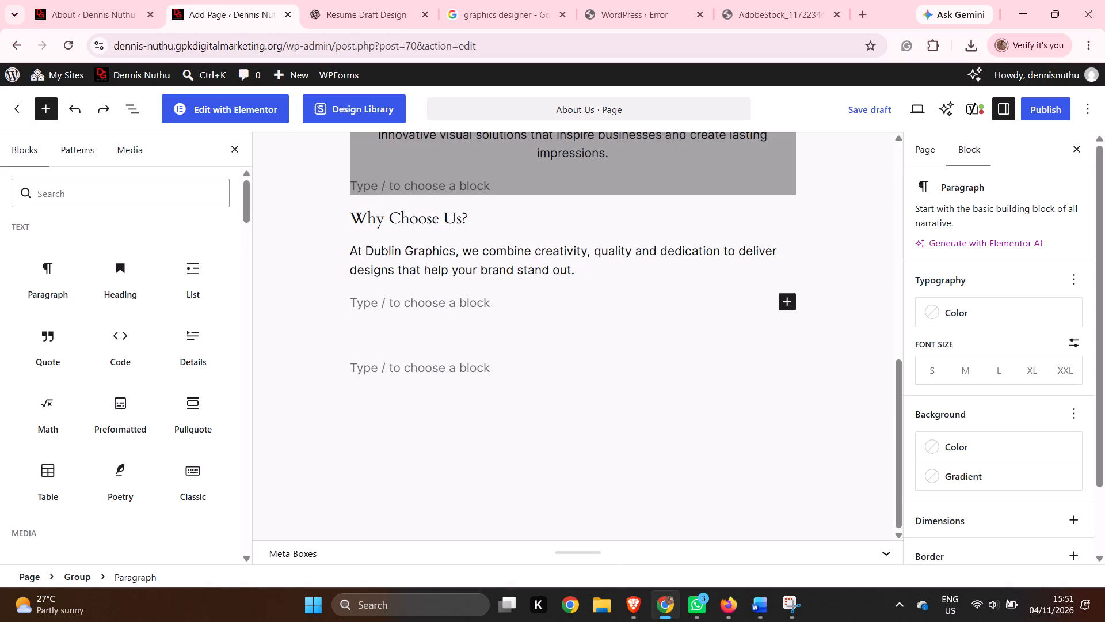
{"action": "key", "text": "ctrl+v"}
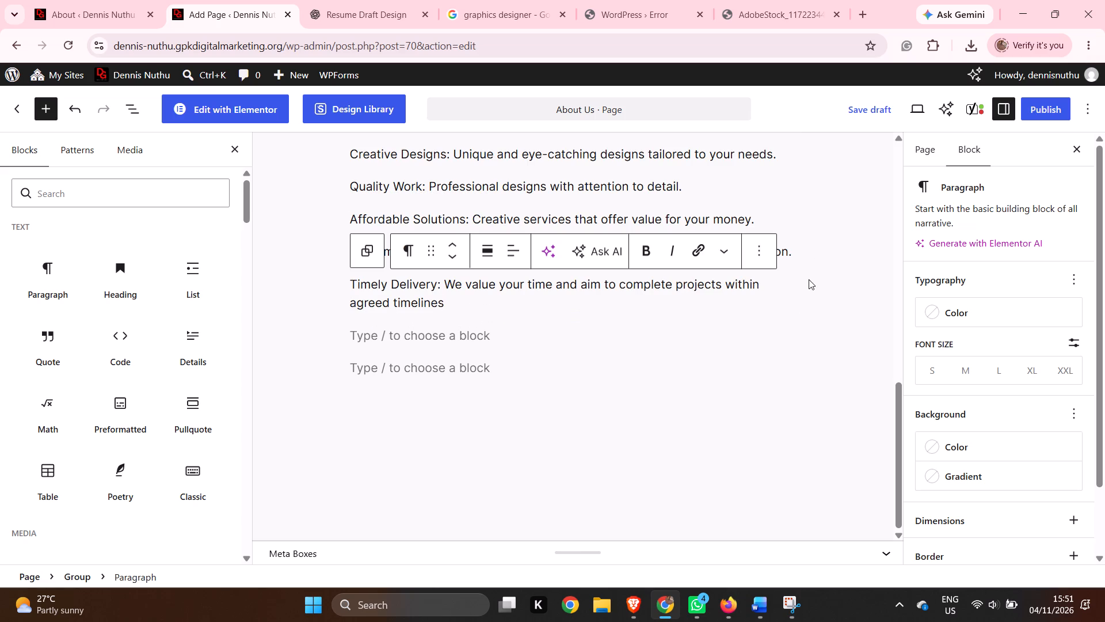
Prefix the Creative Designs, Quality Work and Affordable Solutions paragraphs with the numbers 1., 2. and 3.
{"action": "left_click", "coordinate": [820, 222]}
{"action": "scroll", "coordinate": [607, 223], "scroll_direction": "up", "scroll_amount": 3}
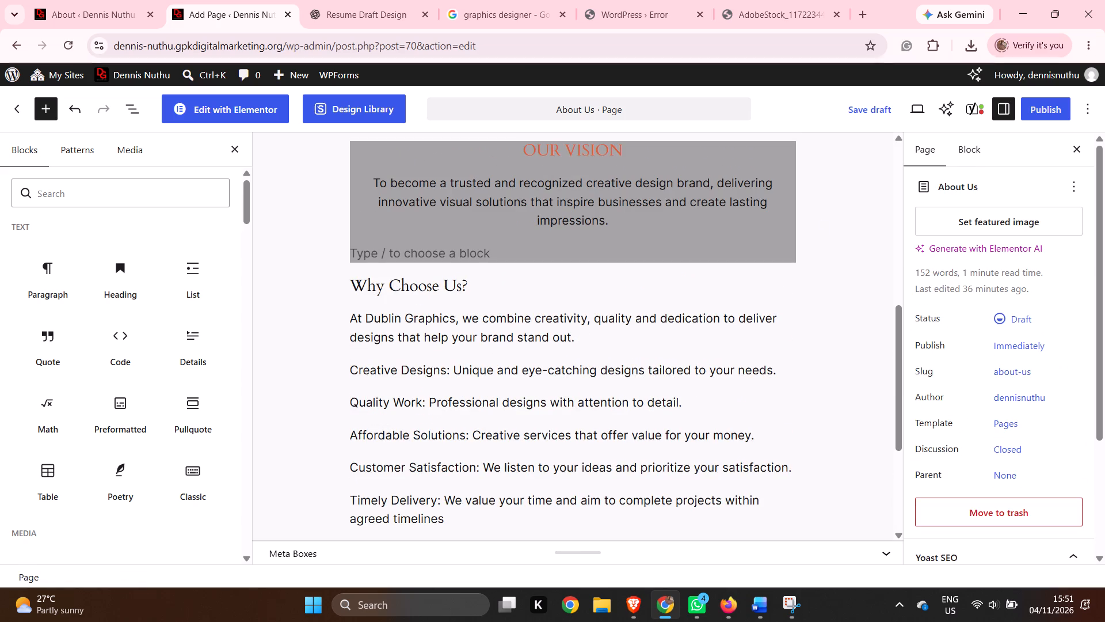
{"action": "scroll", "coordinate": [498, 414], "scroll_direction": "down", "scroll_amount": 1}
{"action": "scroll", "coordinate": [498, 414], "scroll_direction": "up", "scroll_amount": 1}
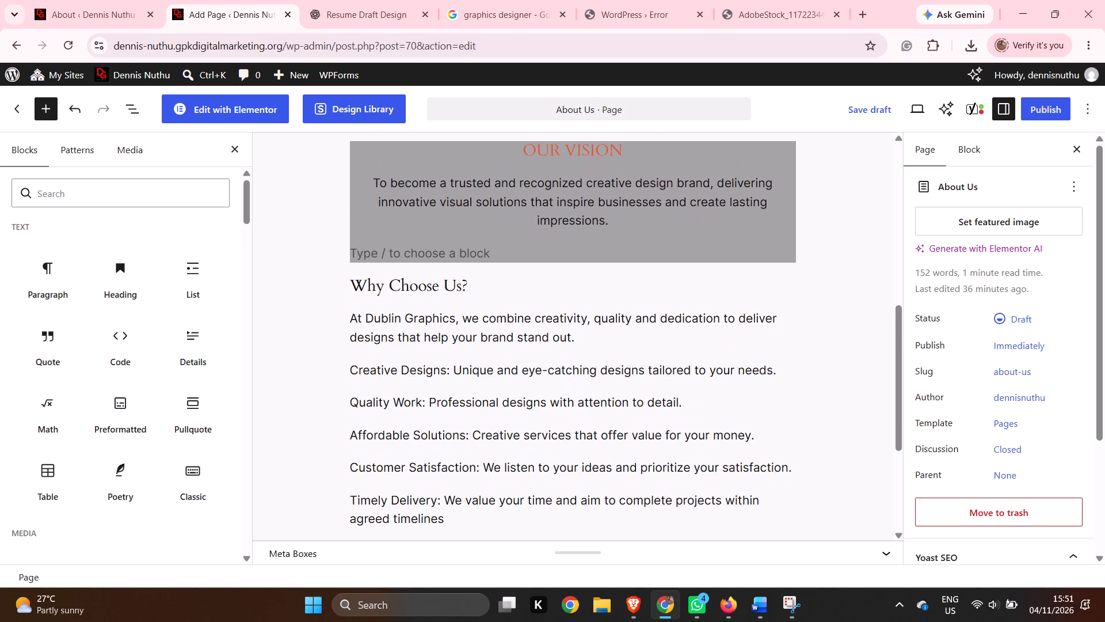
{"action": "left_click", "coordinate": [352, 365]}
{"action": "left_click", "coordinate": [352, 366]}
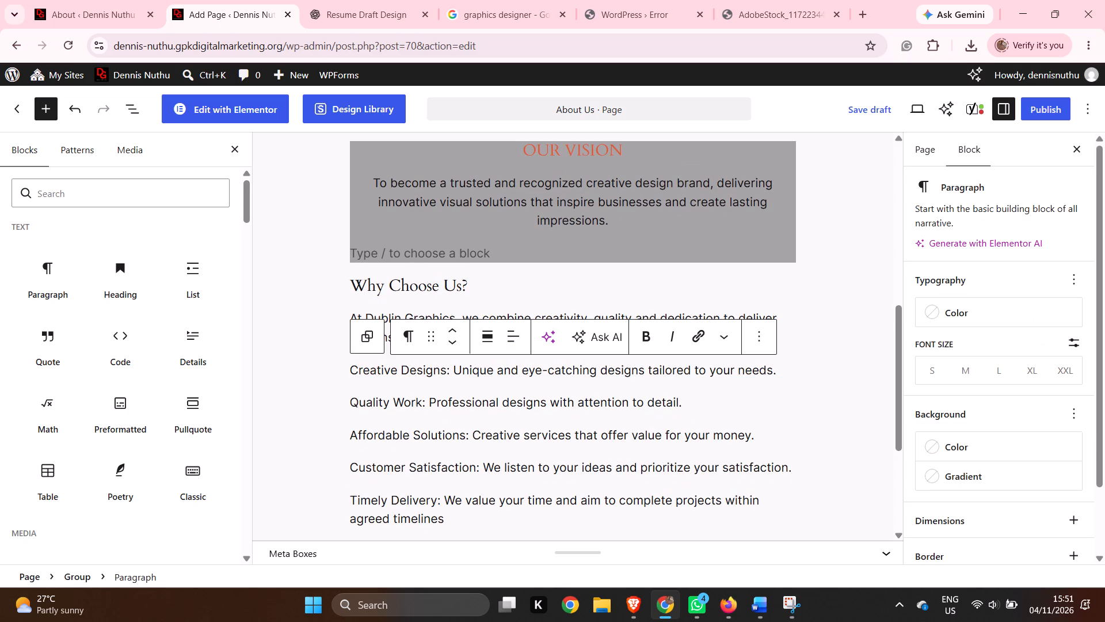
{"action": "key", "text": "1"}
{"action": "key", "text": "period"}
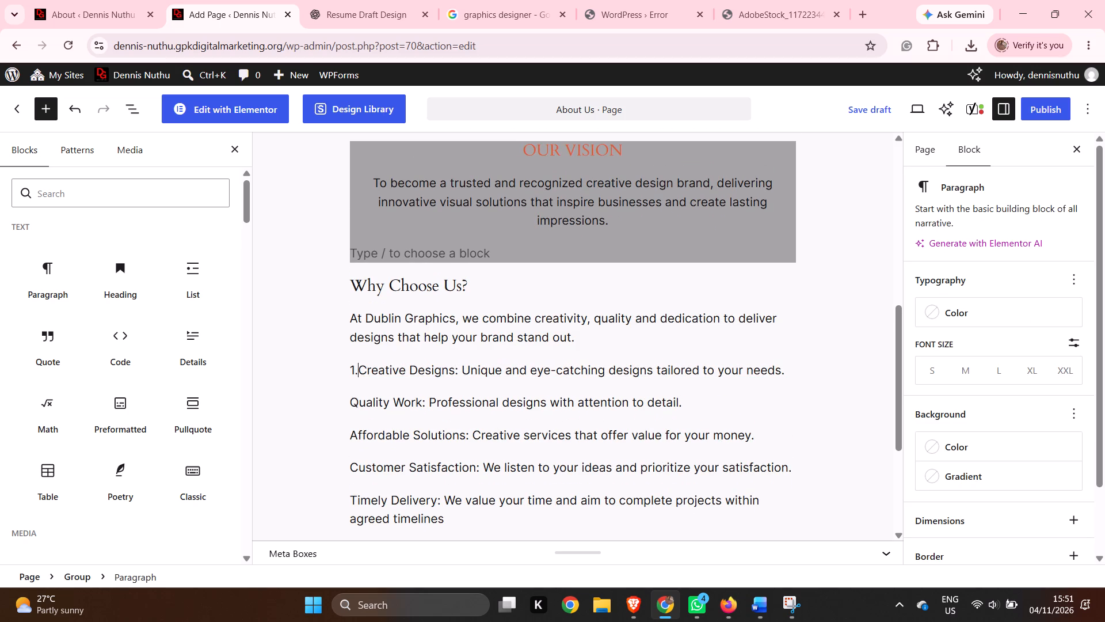
{"action": "left_click", "coordinate": [355, 399]}
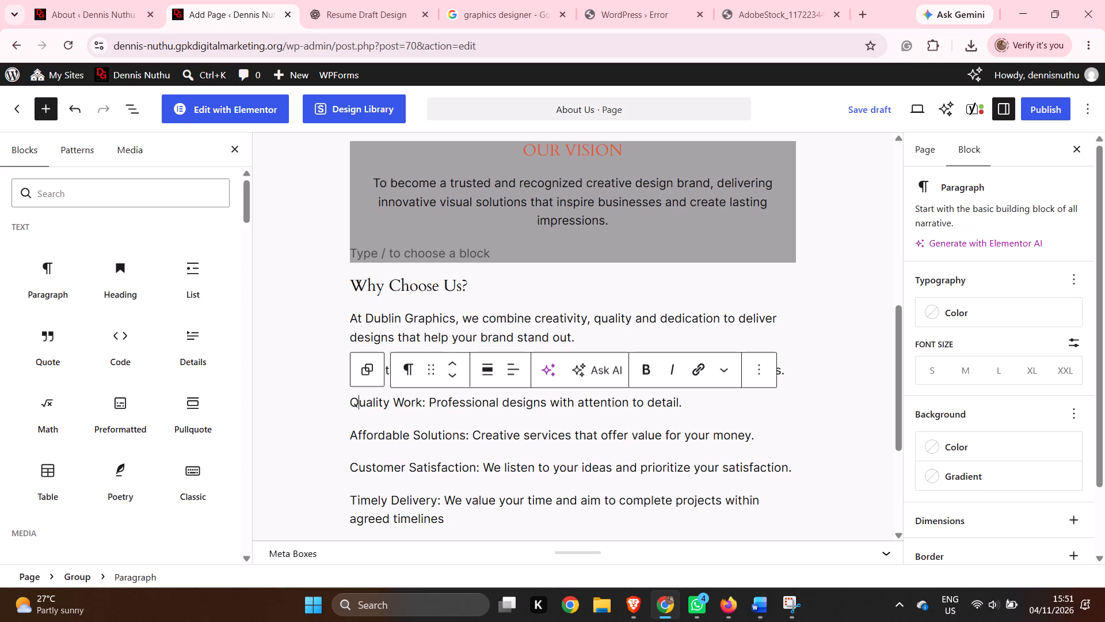
{"action": "left_click", "coordinate": [350, 404]}
{"action": "type", "text": "2."}
{"action": "left_click", "coordinate": [352, 431]}
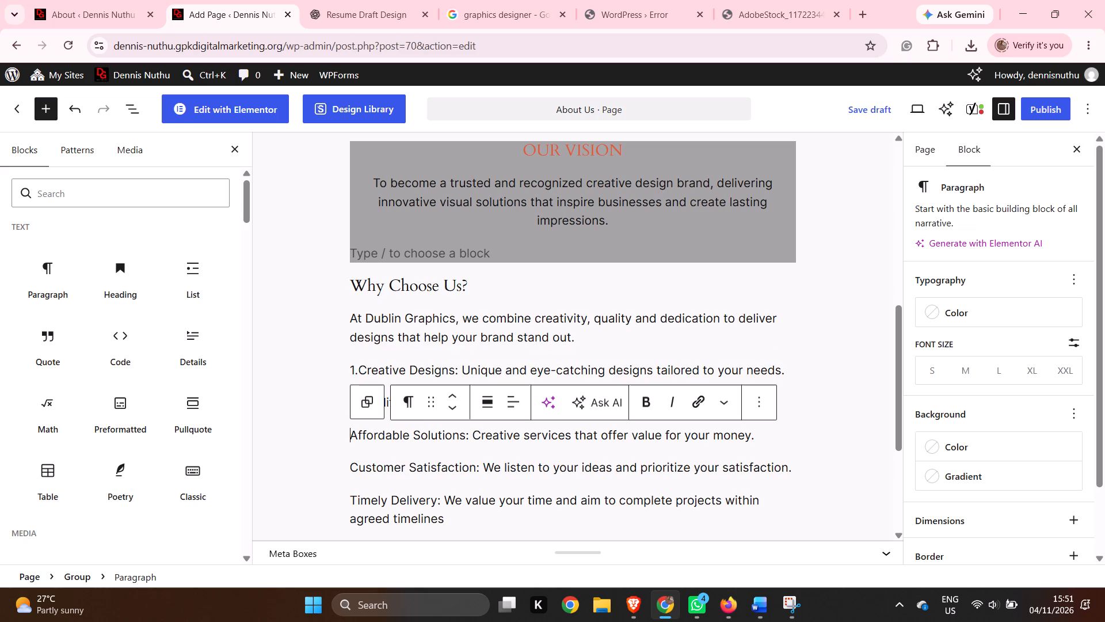
{"action": "key", "text": "3"}
{"action": "key", "text": "period"}
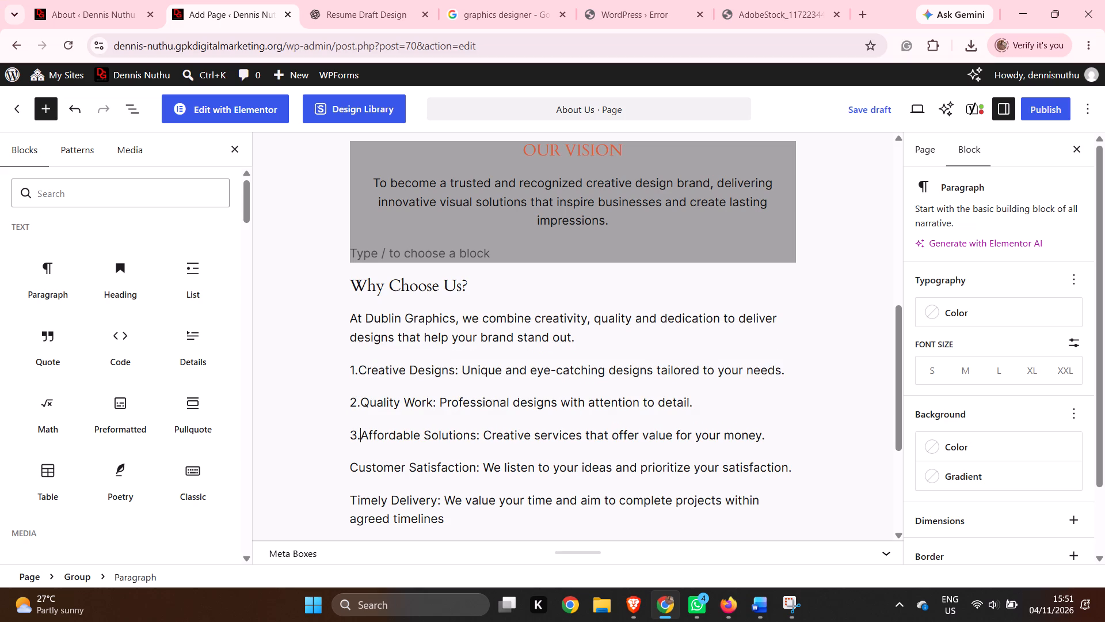
Prefix the Customer Satisfaction and Timely Delivery paragraphs with the numbers 4. and 5.
{"action": "left_click", "coordinate": [354, 464]}
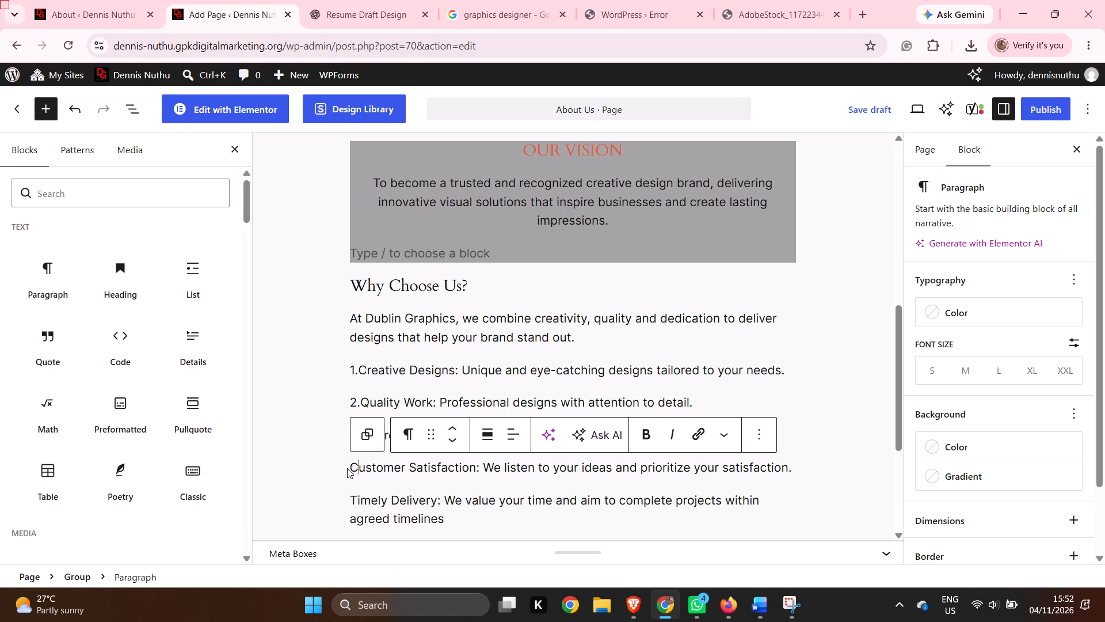
{"action": "left_click", "coordinate": [350, 462]}
{"action": "key", "text": "4"}
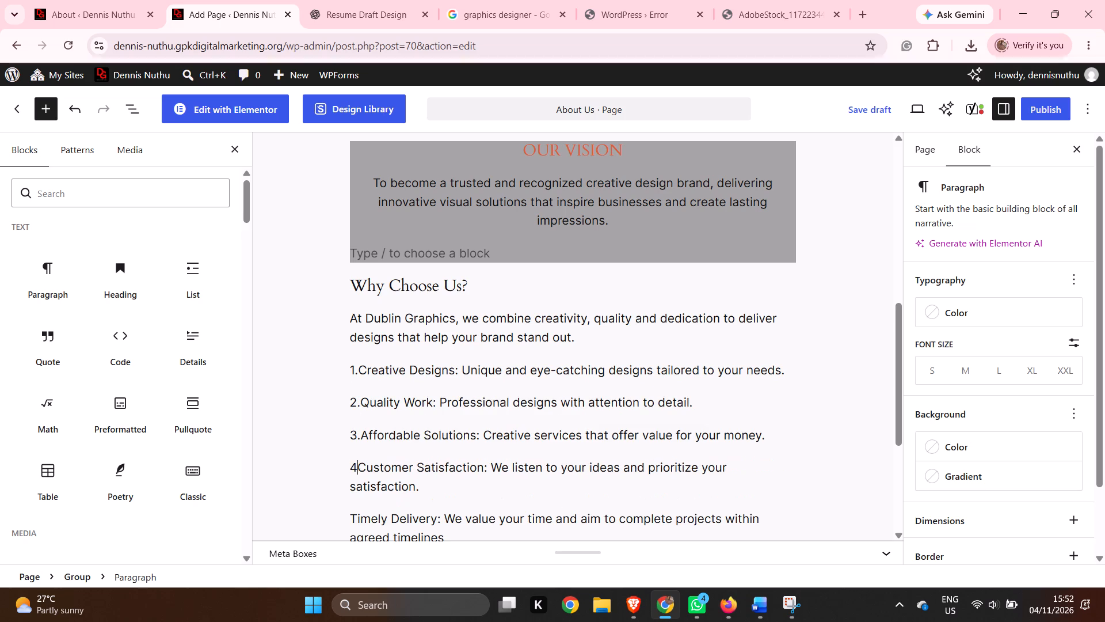
{"action": "key", "text": "period"}
{"action": "scroll", "coordinate": [670, 458], "scroll_direction": "down", "scroll_amount": 1}
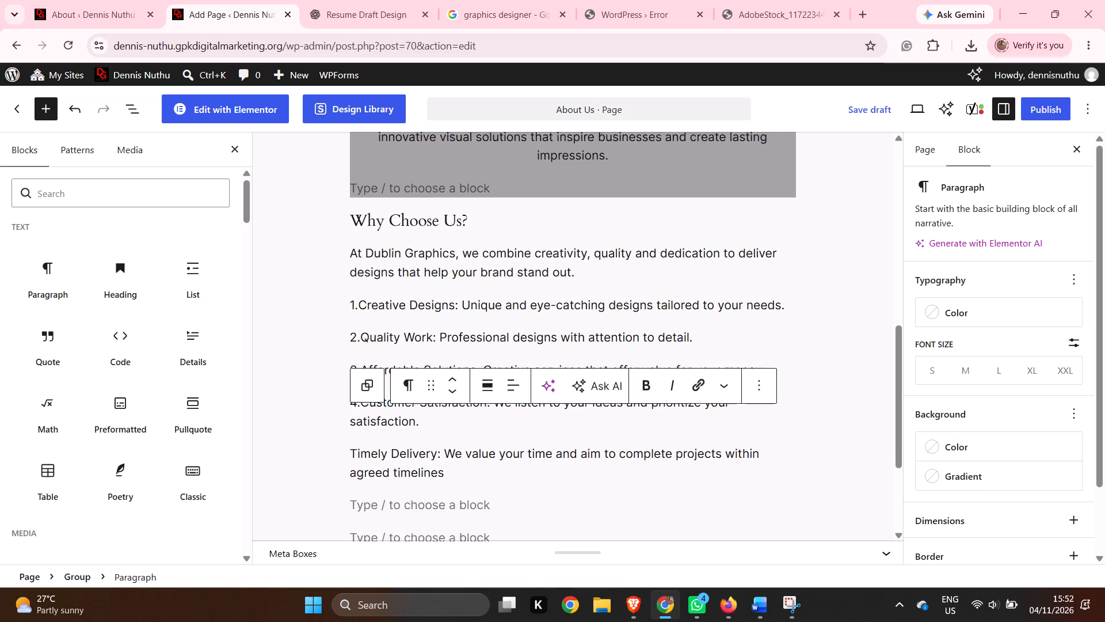
{"action": "scroll", "coordinate": [670, 458], "scroll_direction": "down", "scroll_amount": 1}
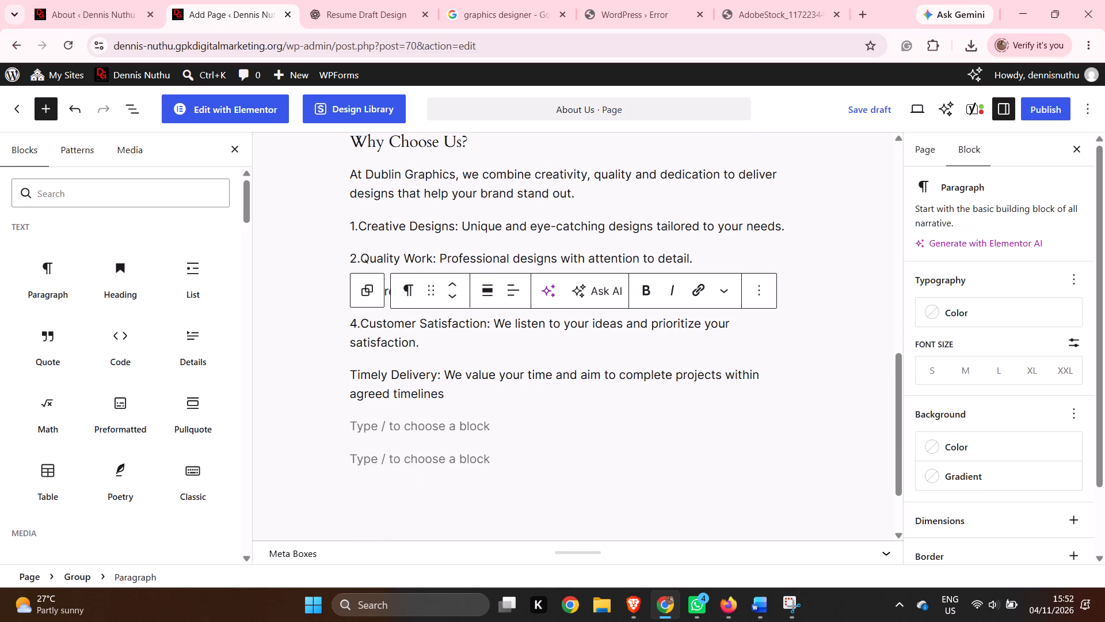
{"action": "left_click", "coordinate": [352, 372]}
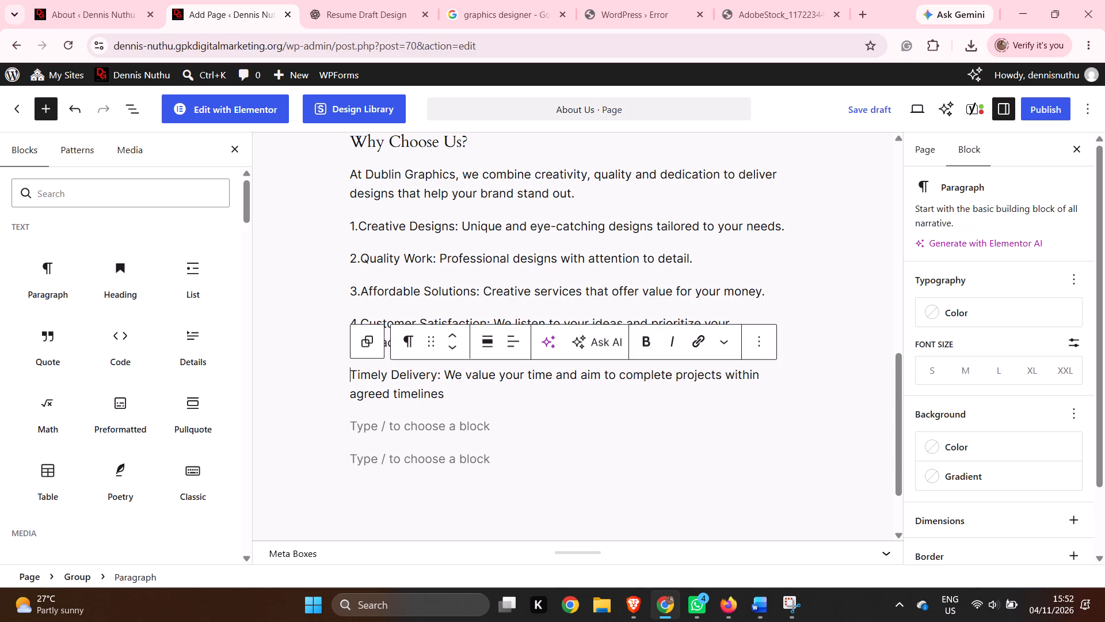
{"action": "type", "text": "5."}
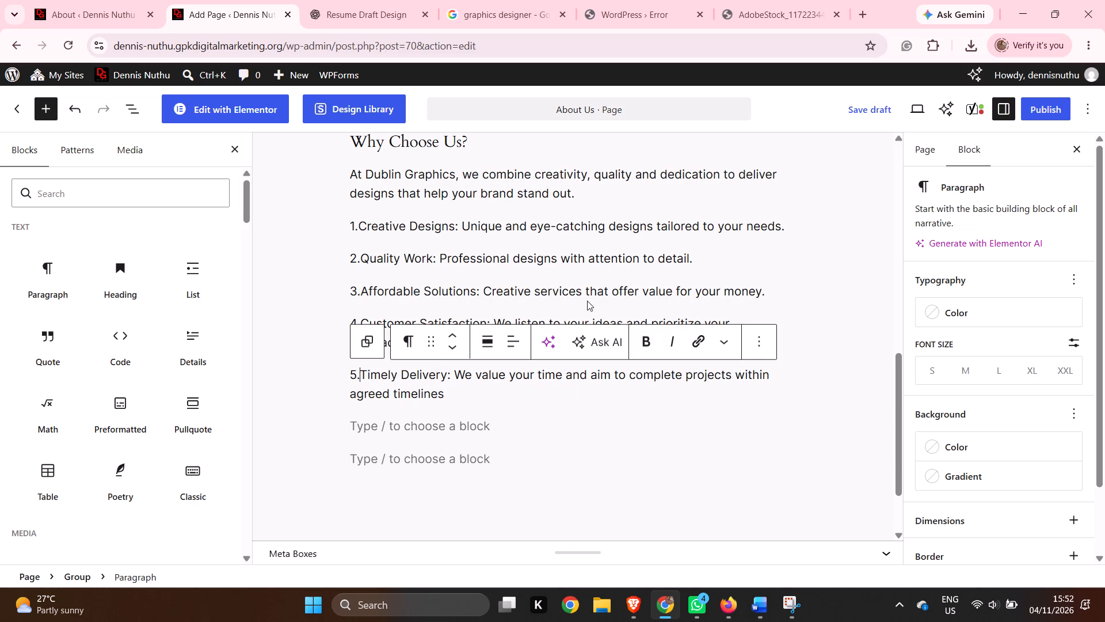
{"action": "scroll", "coordinate": [800, 297], "scroll_direction": "up", "scroll_amount": 1}
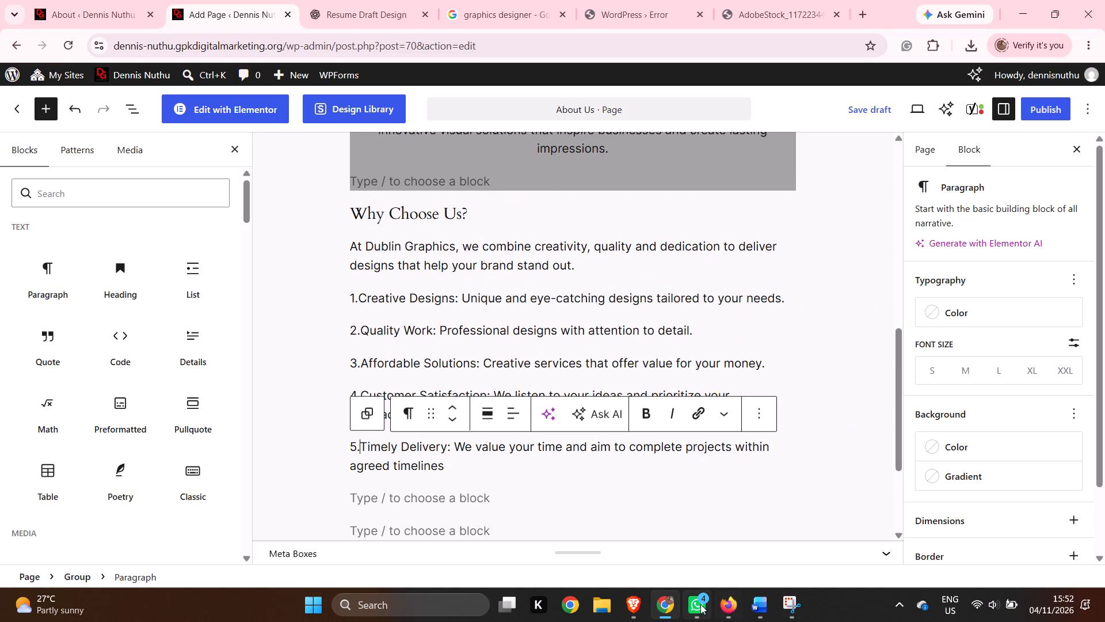
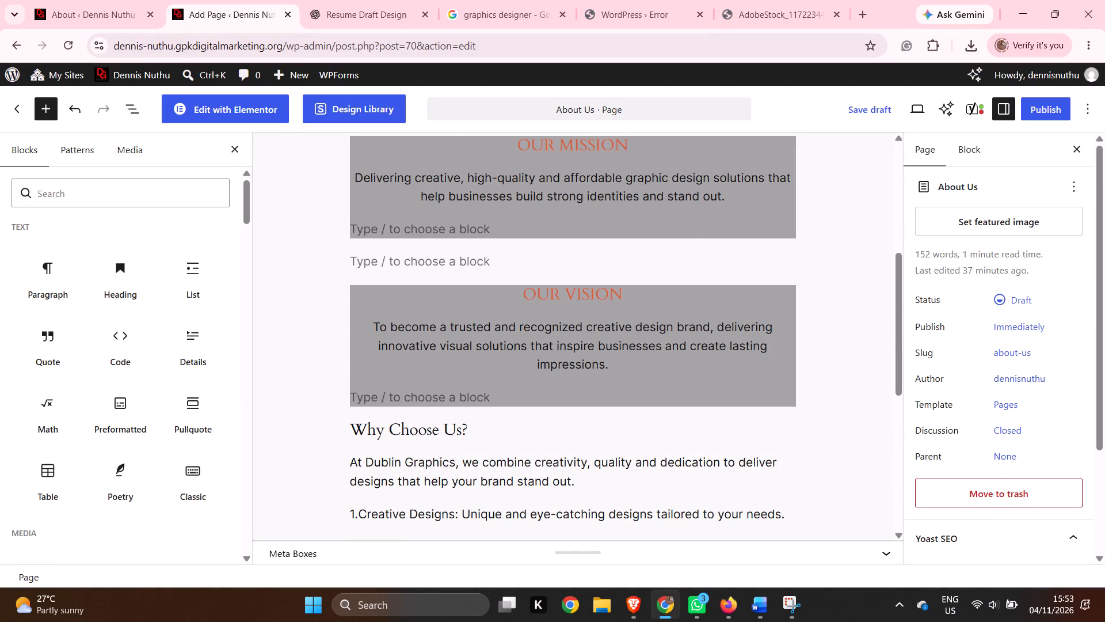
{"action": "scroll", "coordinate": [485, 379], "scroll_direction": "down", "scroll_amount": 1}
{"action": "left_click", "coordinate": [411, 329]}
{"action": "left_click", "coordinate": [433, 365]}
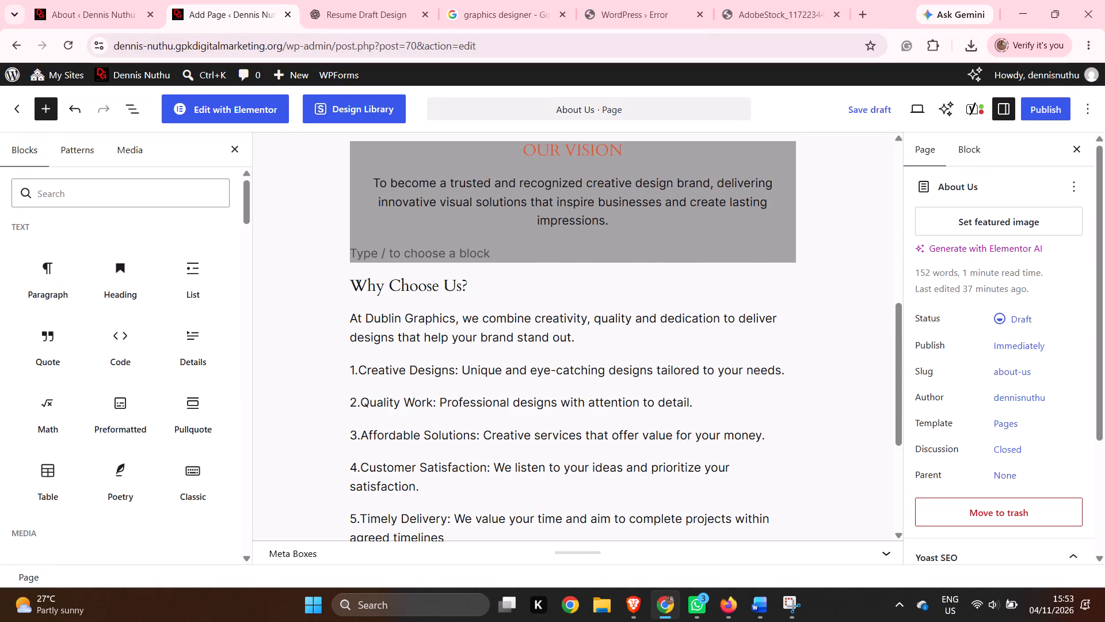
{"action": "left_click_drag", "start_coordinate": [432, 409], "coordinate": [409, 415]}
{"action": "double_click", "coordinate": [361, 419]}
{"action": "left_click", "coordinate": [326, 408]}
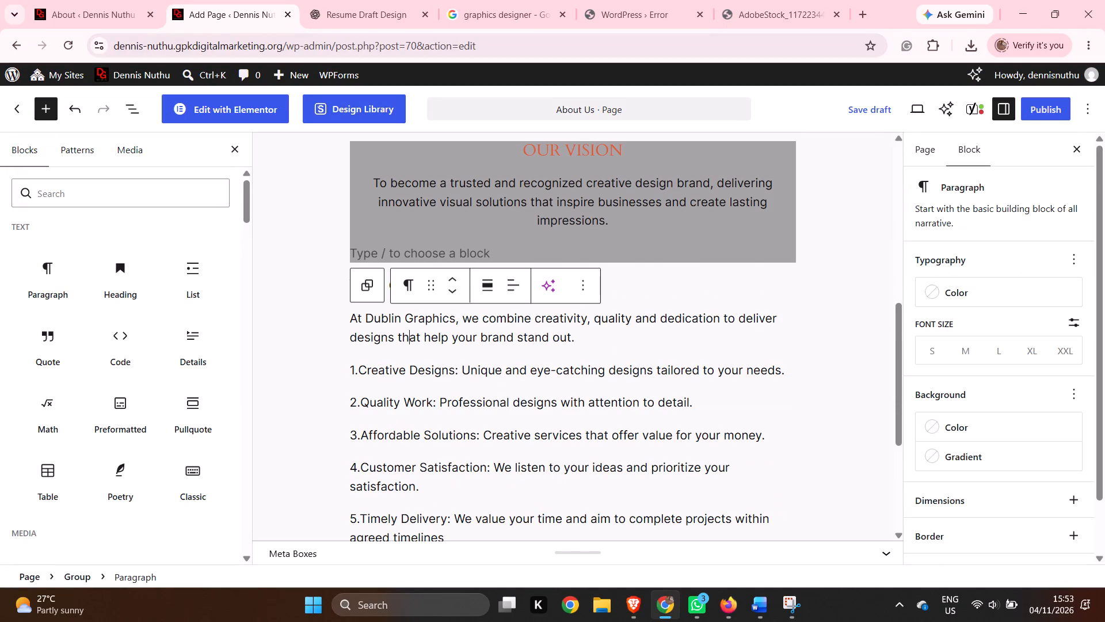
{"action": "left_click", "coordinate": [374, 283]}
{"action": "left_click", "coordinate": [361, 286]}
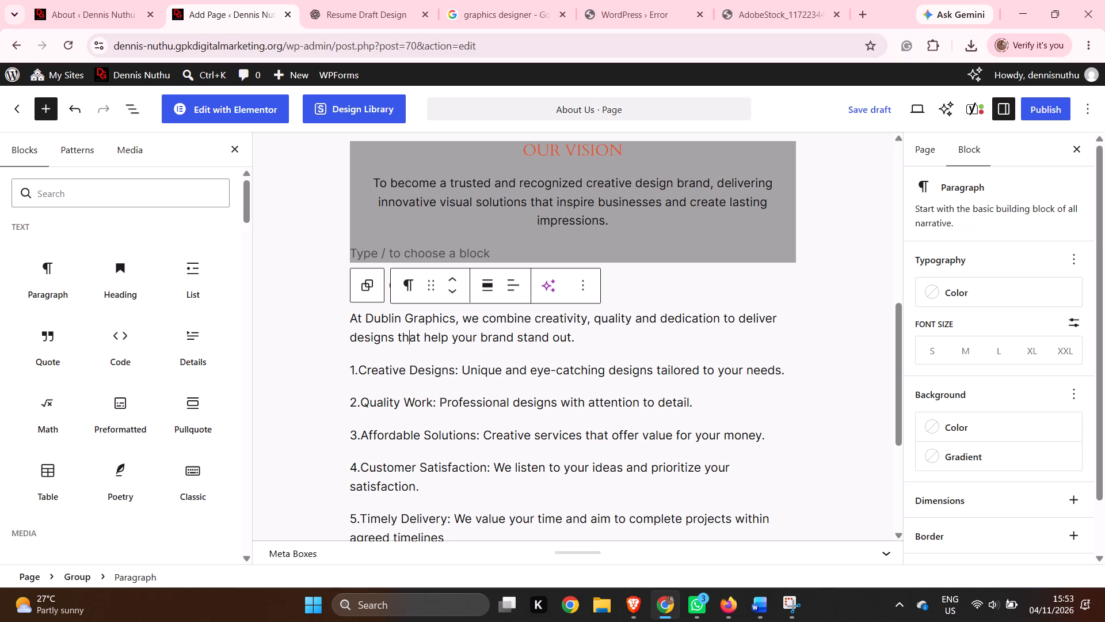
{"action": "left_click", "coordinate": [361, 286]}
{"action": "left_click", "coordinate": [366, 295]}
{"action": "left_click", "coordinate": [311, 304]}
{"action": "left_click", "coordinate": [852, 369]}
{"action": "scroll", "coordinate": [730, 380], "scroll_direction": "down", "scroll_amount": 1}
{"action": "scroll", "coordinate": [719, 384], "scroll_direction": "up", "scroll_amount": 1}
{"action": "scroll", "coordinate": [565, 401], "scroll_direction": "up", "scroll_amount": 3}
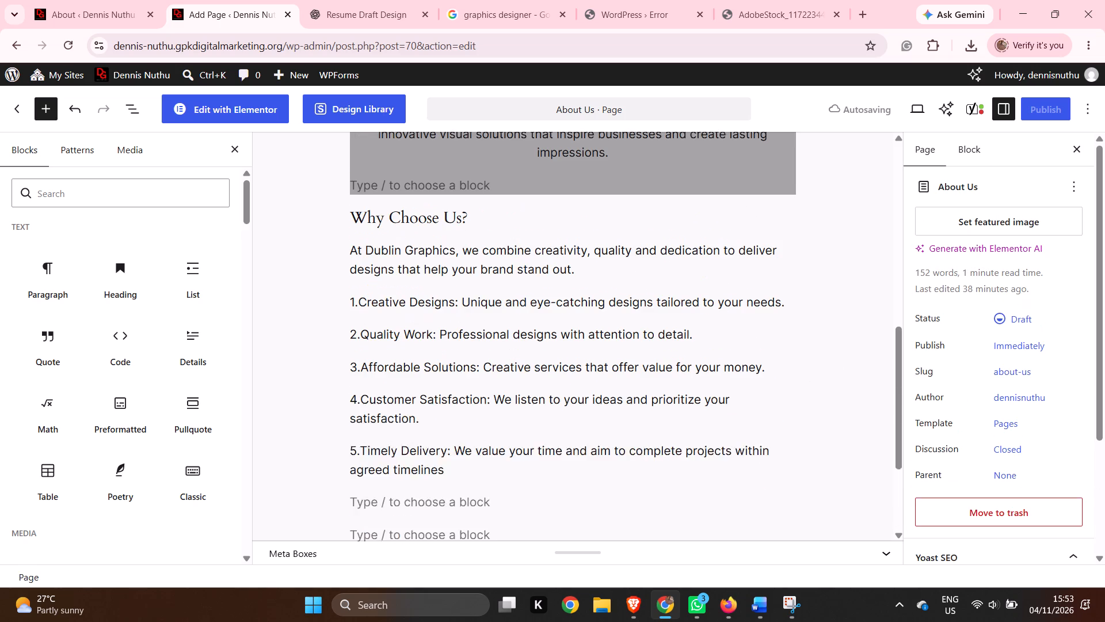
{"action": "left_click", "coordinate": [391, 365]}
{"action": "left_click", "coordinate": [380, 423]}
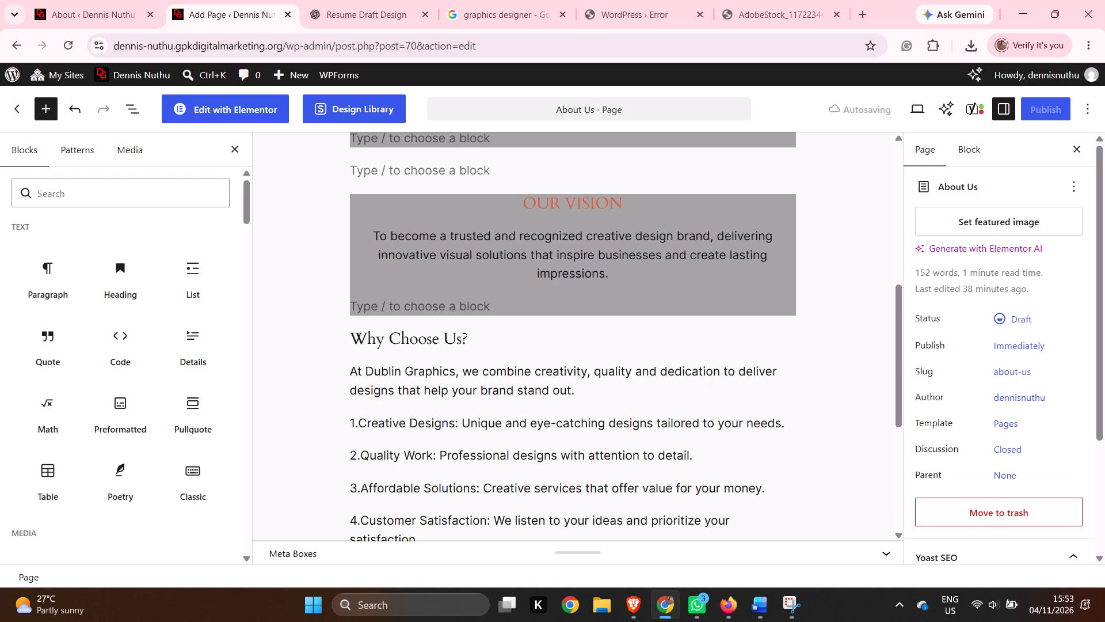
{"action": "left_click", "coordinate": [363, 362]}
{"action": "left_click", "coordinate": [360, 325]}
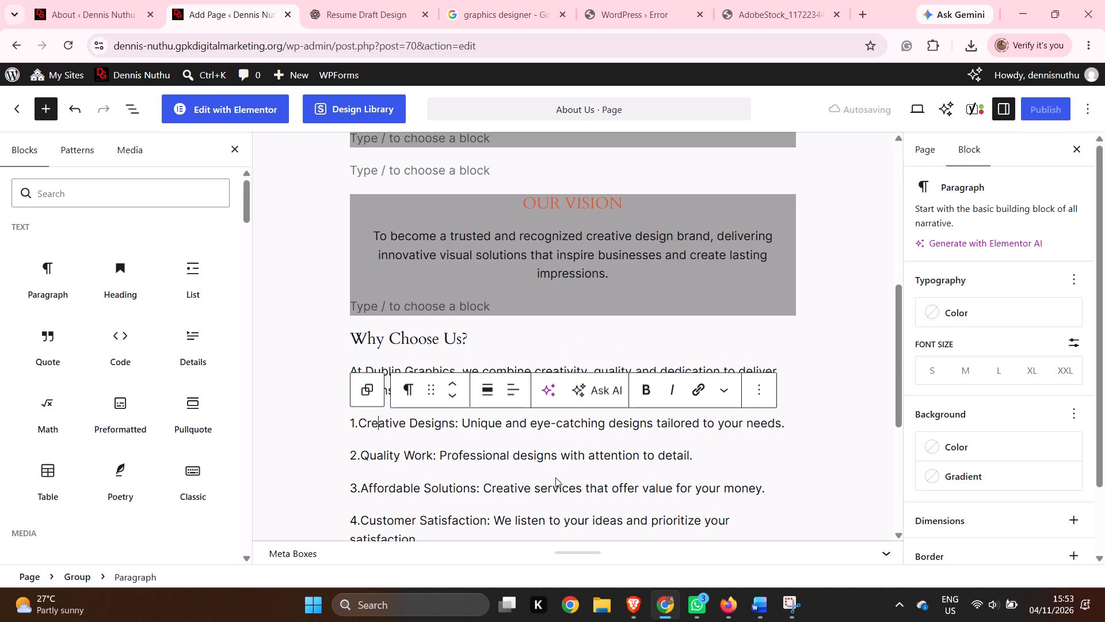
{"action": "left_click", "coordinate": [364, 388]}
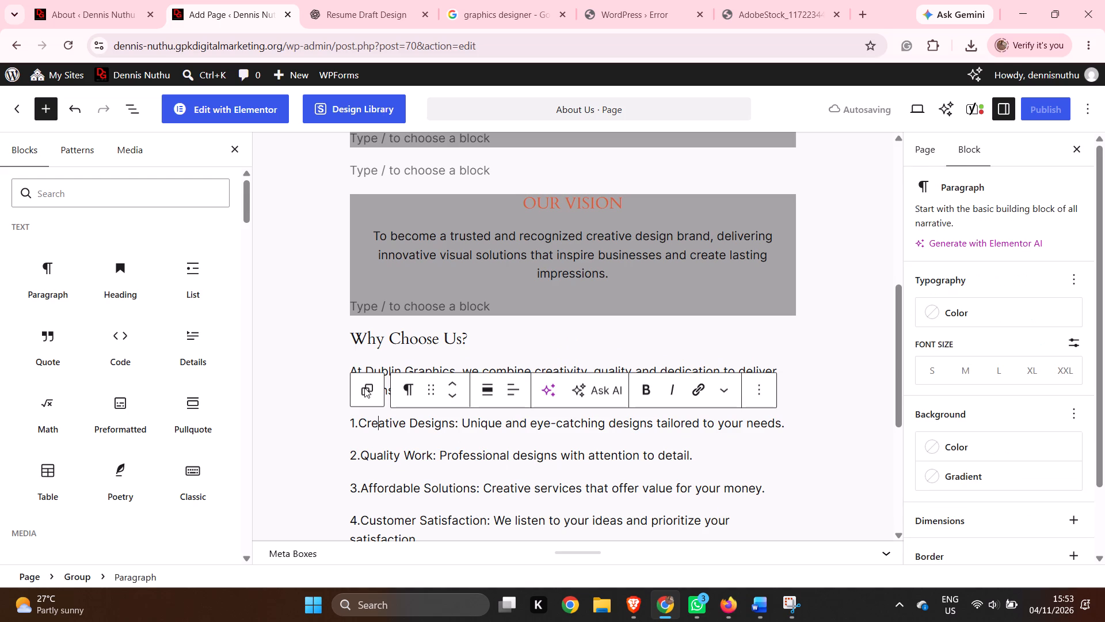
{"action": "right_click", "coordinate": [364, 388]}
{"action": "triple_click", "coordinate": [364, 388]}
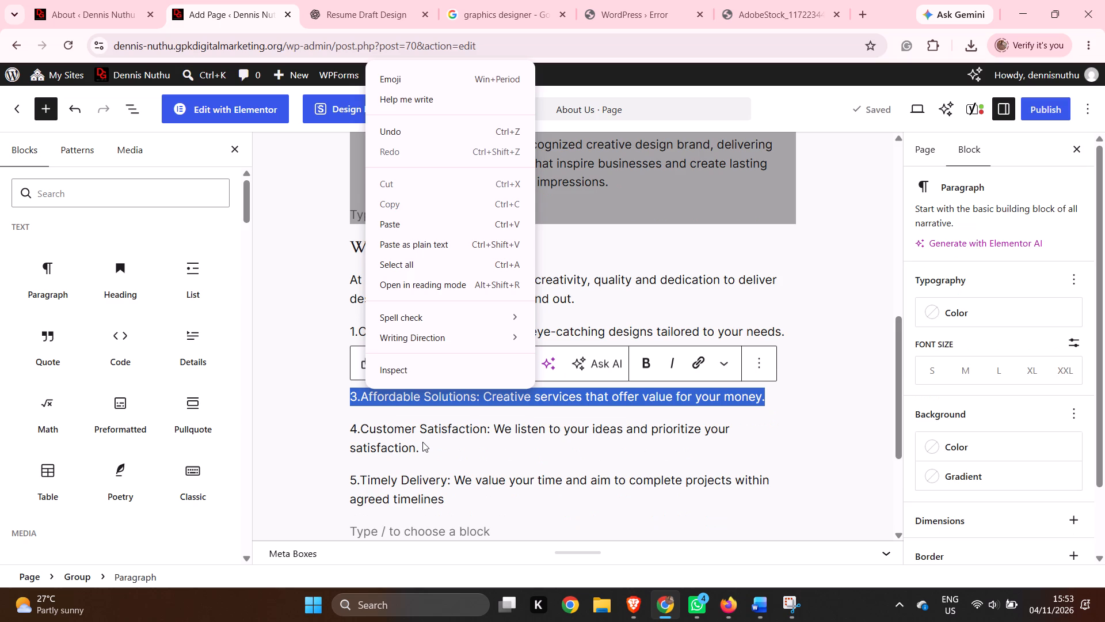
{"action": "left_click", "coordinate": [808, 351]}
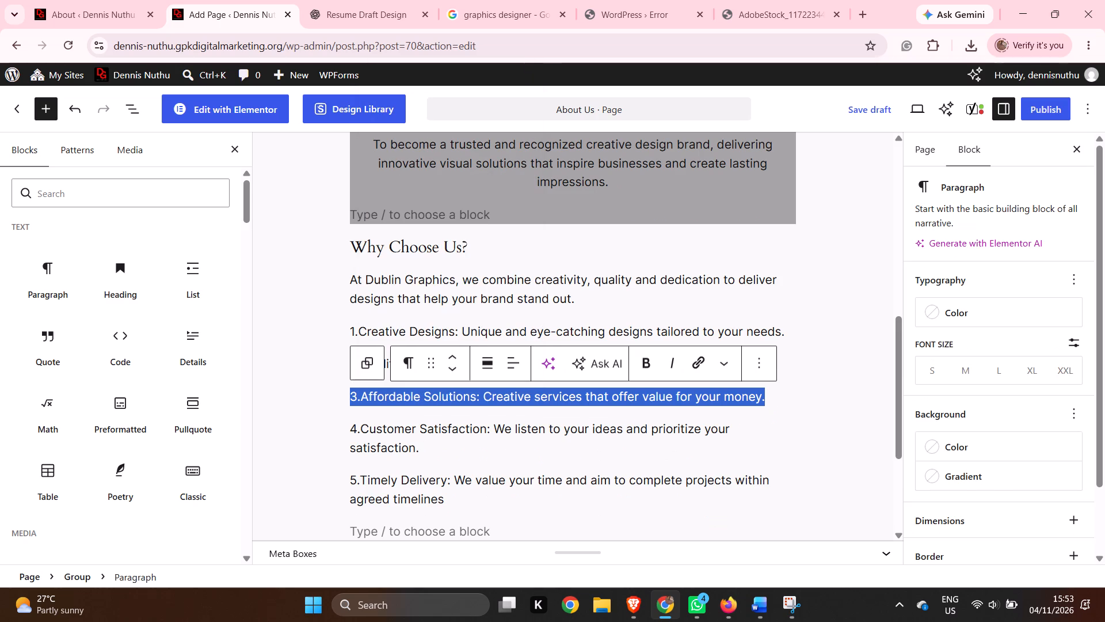
Set the background colour of the group containing the Why Choose Us? section to the theme colour Accent, #CFCABE.
{"action": "left_click", "coordinate": [356, 251]}
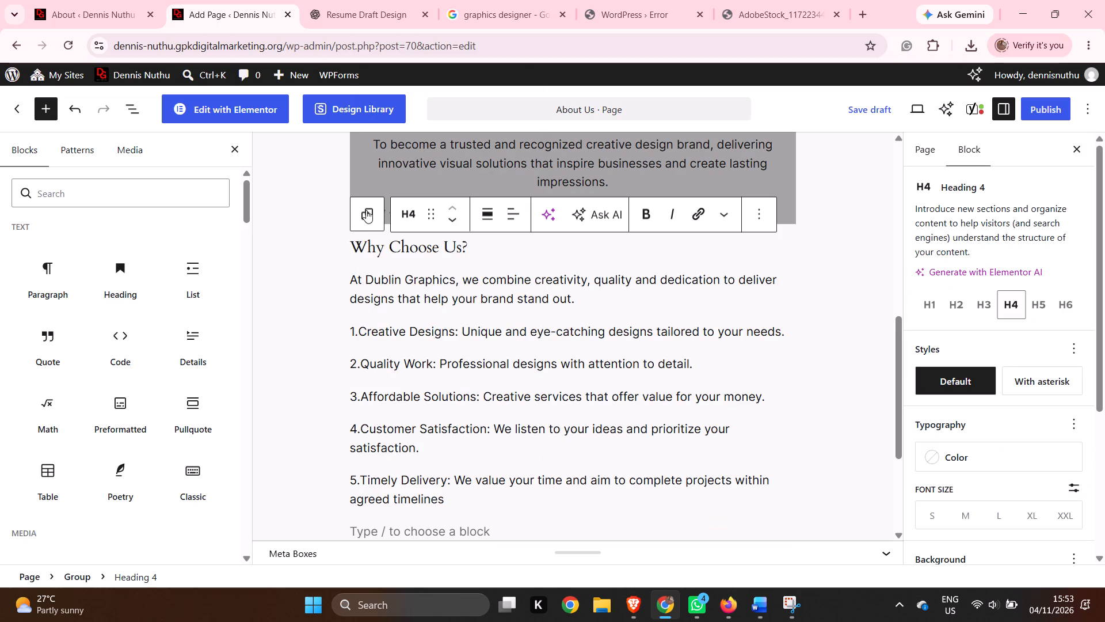
{"action": "left_click", "coordinate": [366, 210]}
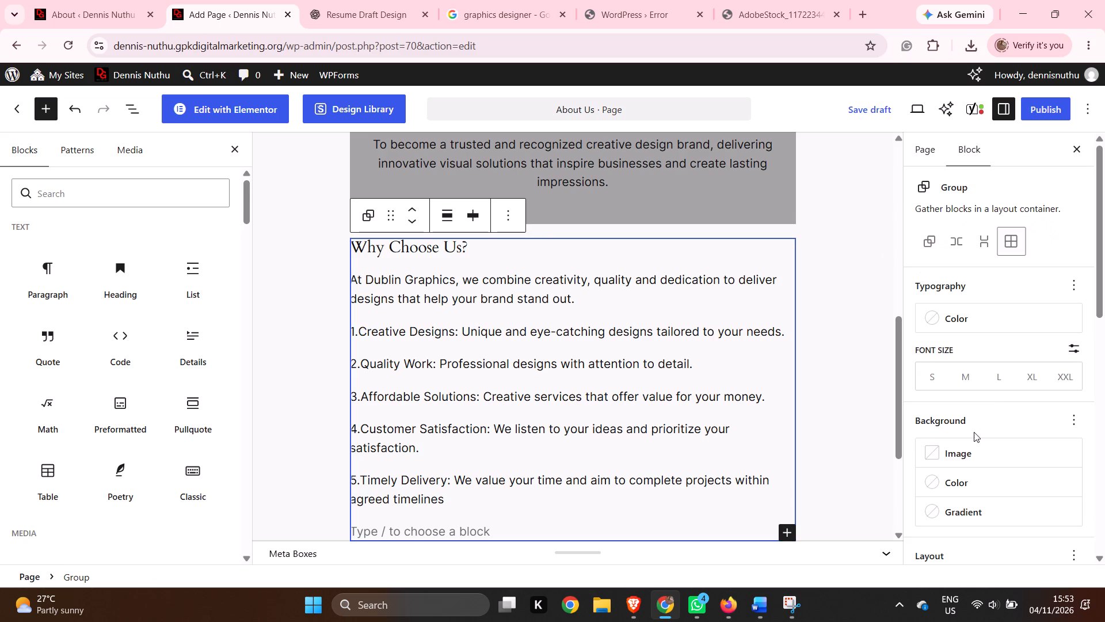
{"action": "left_click", "coordinate": [957, 479]}
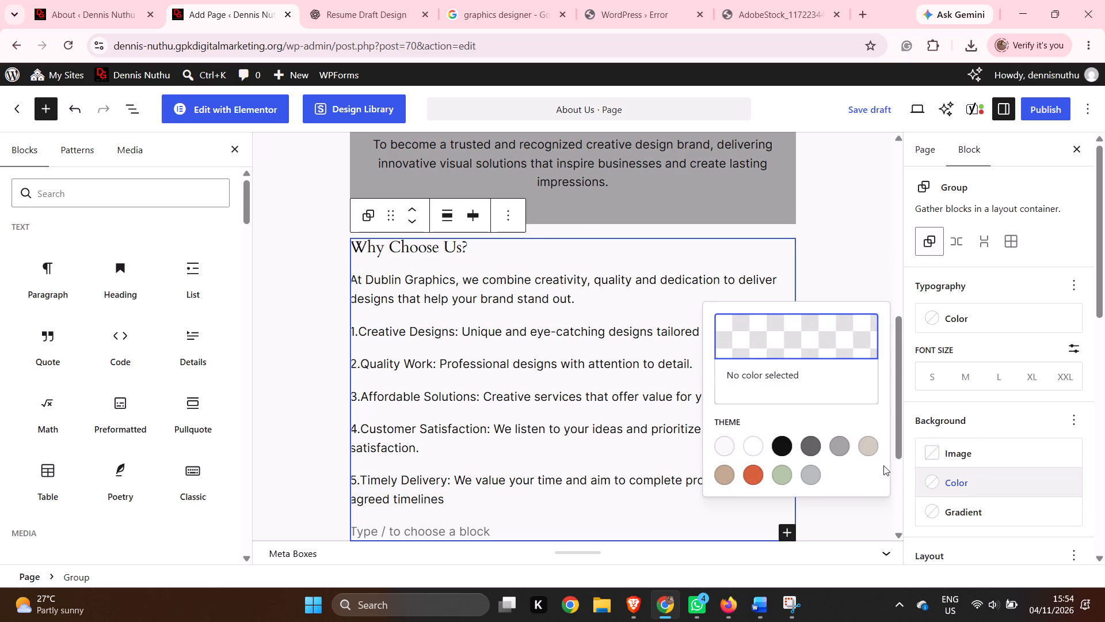
{"action": "left_click", "coordinate": [866, 449]}
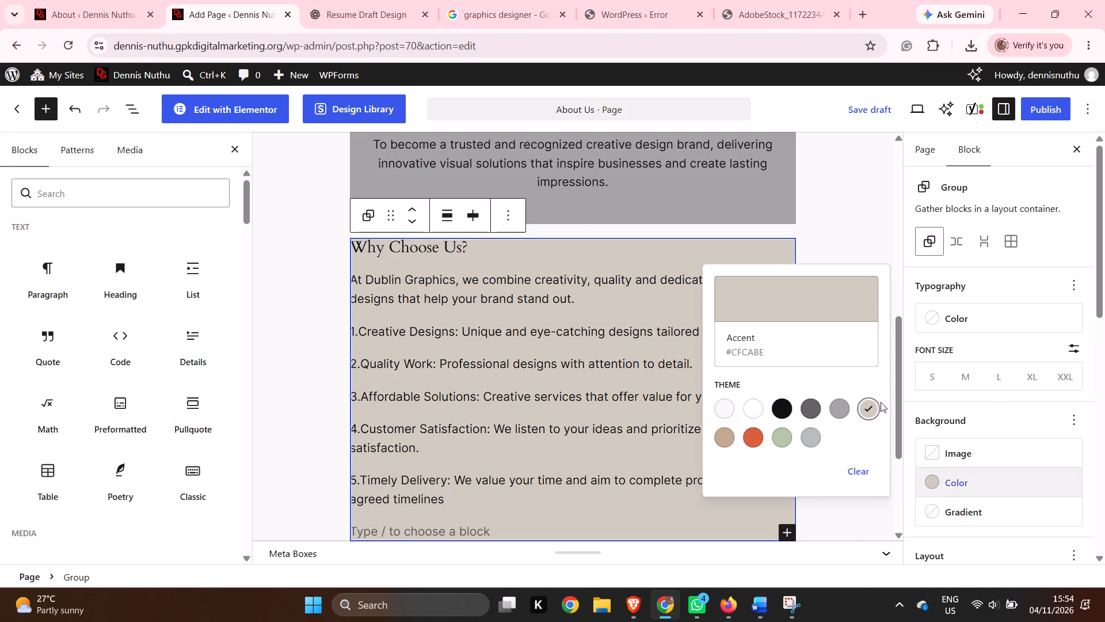
{"action": "left_click", "coordinate": [857, 205]}
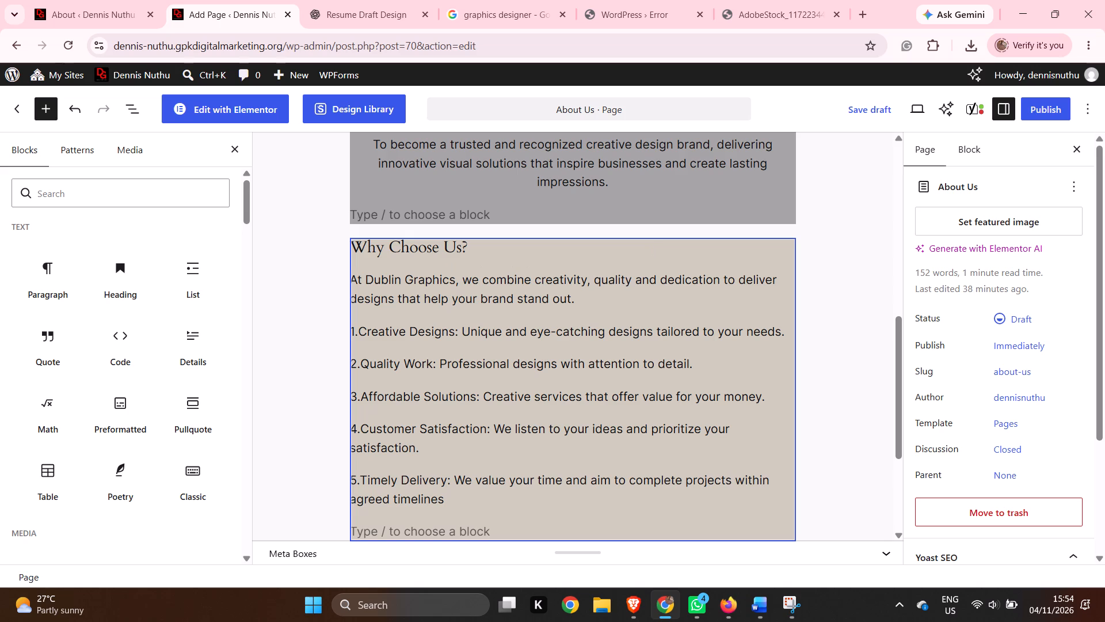
Centre-align the Why Choose Us? heading.
{"action": "left_click_drag", "start_coordinate": [479, 249], "coordinate": [405, 249]}
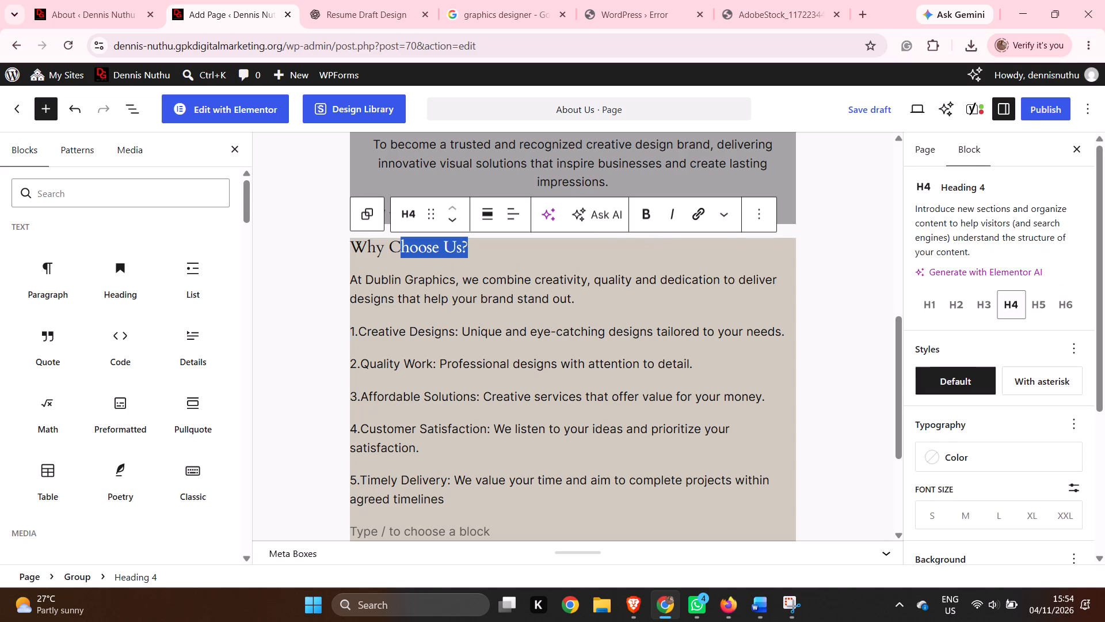
{"action": "left_click", "coordinate": [527, 266]}
{"action": "left_click", "coordinate": [479, 261]}
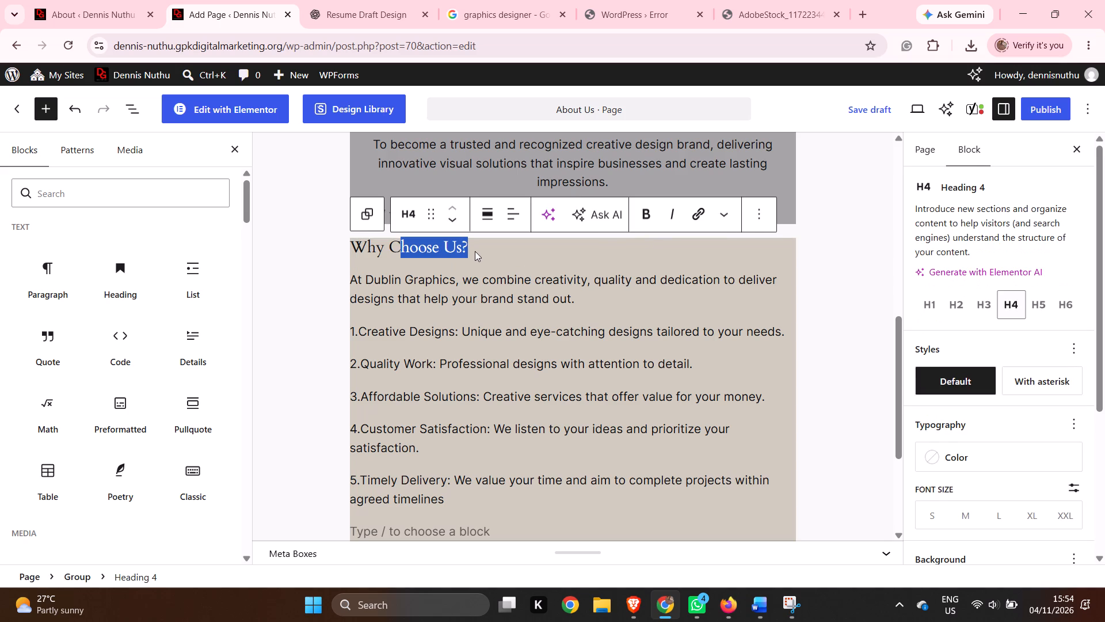
{"action": "left_click", "coordinate": [474, 248]}
{"action": "left_click", "coordinate": [482, 251]}
{"action": "left_click", "coordinate": [351, 256]}
{"action": "left_click", "coordinate": [292, 294]}
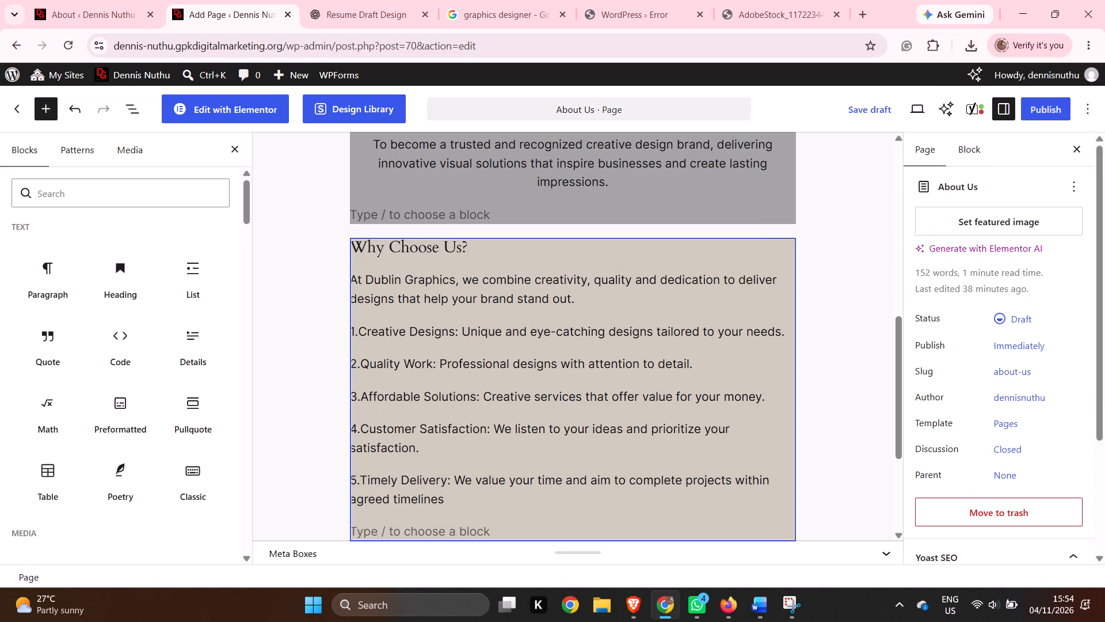
{"action": "left_click_drag", "start_coordinate": [354, 241], "coordinate": [456, 254]}
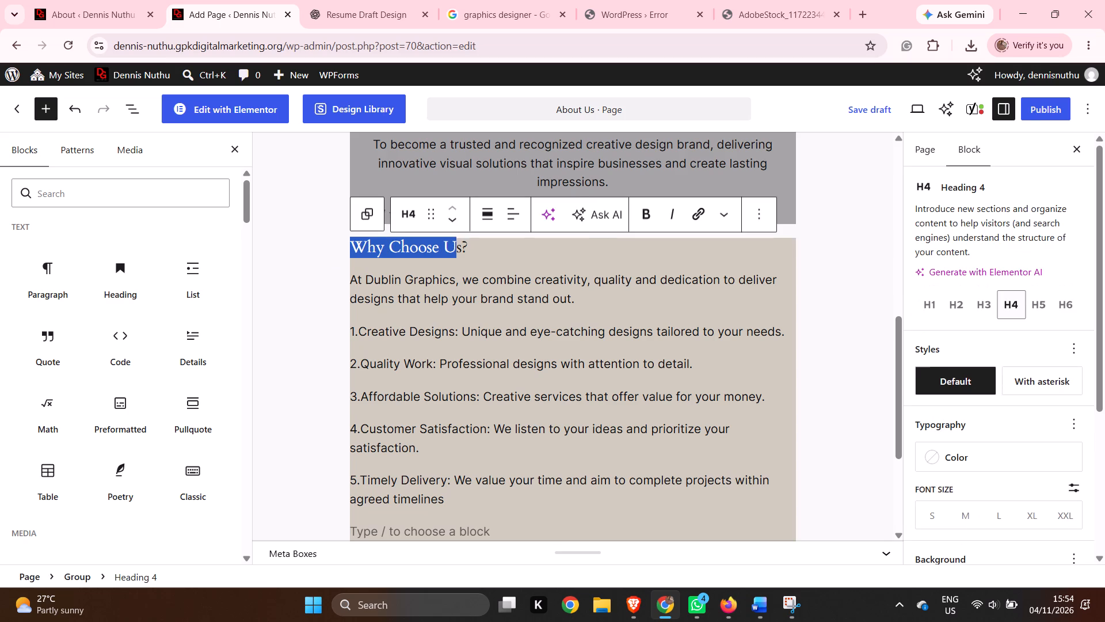
{"action": "left_click_drag", "start_coordinate": [456, 254], "coordinate": [483, 254]}
{"action": "left_click", "coordinate": [517, 210]}
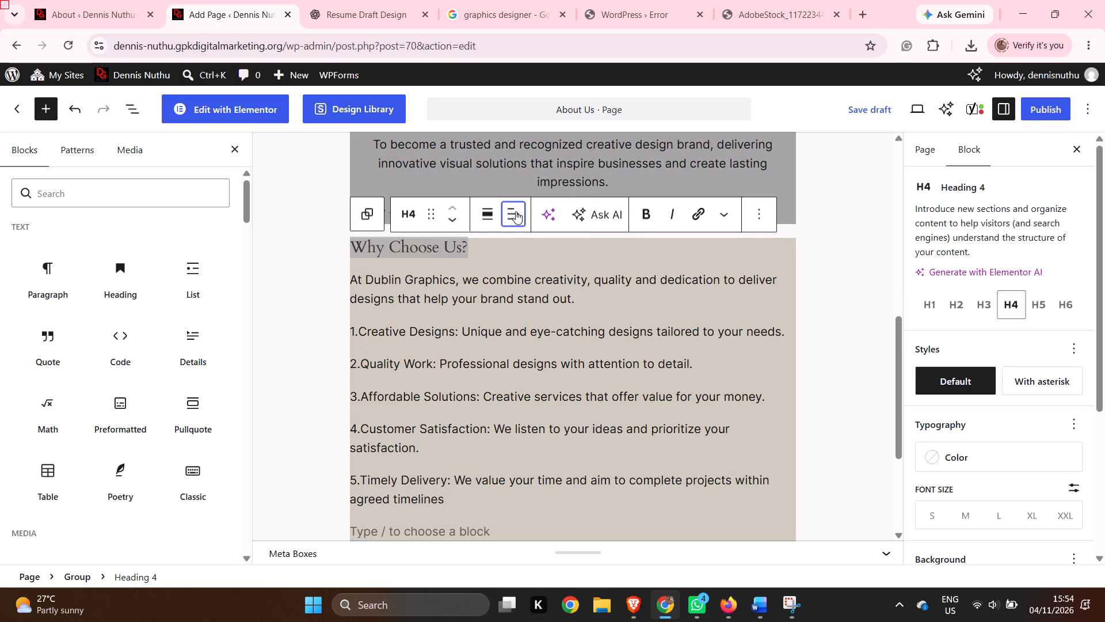
{"action": "left_click", "coordinate": [552, 287]}
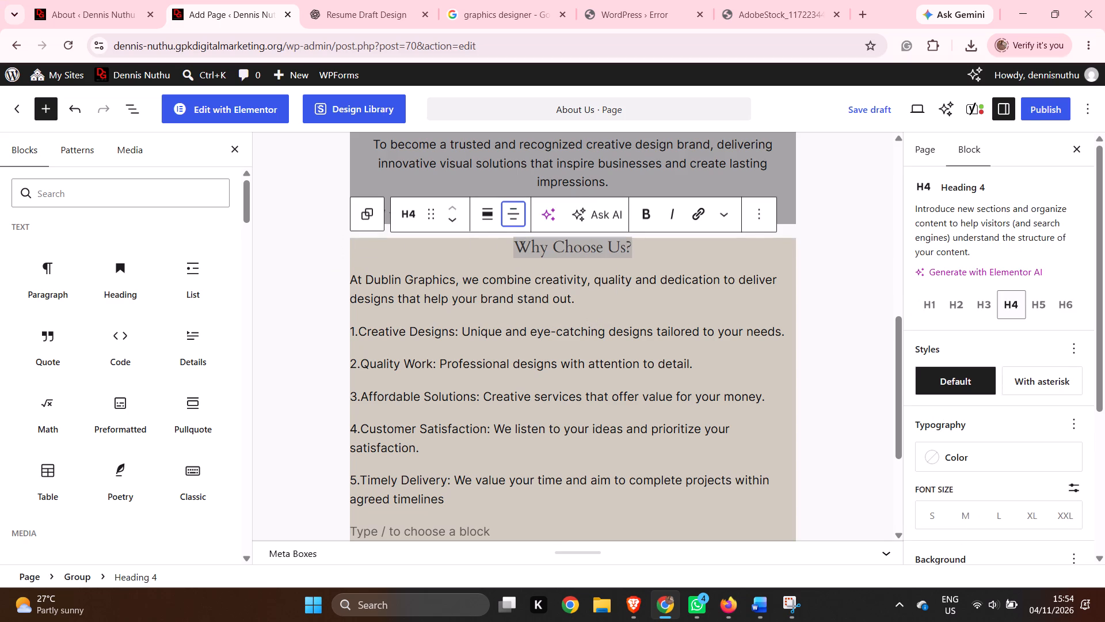
Centre-align the introductory paragraph below the Why Choose Us? heading.
{"action": "left_click_drag", "start_coordinate": [349, 276], "coordinate": [532, 509]}
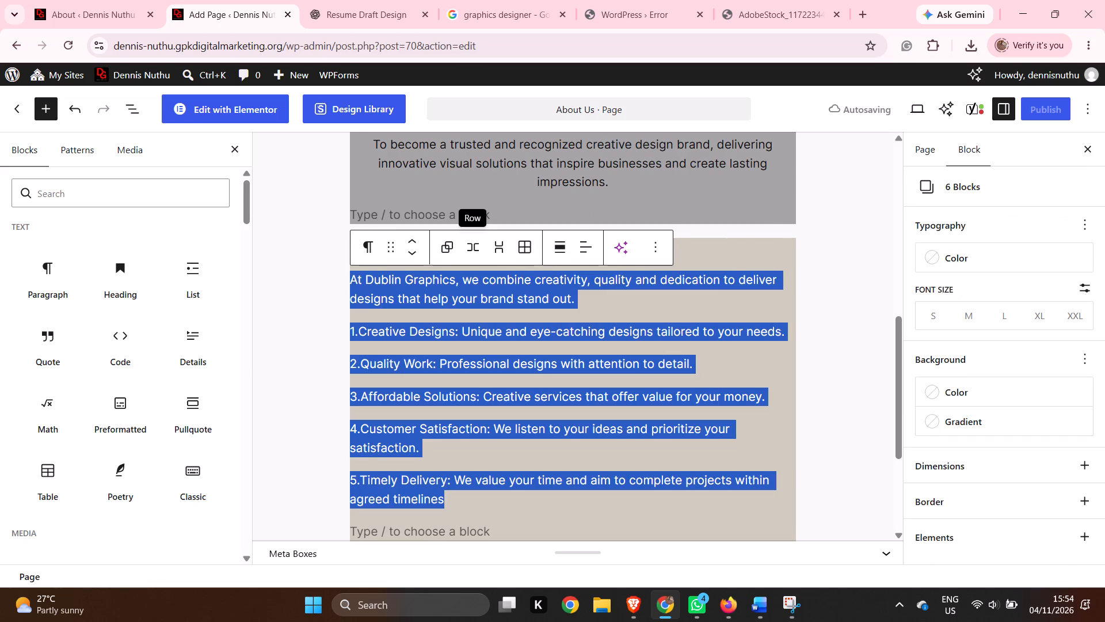
{"action": "left_click", "coordinate": [734, 361]}
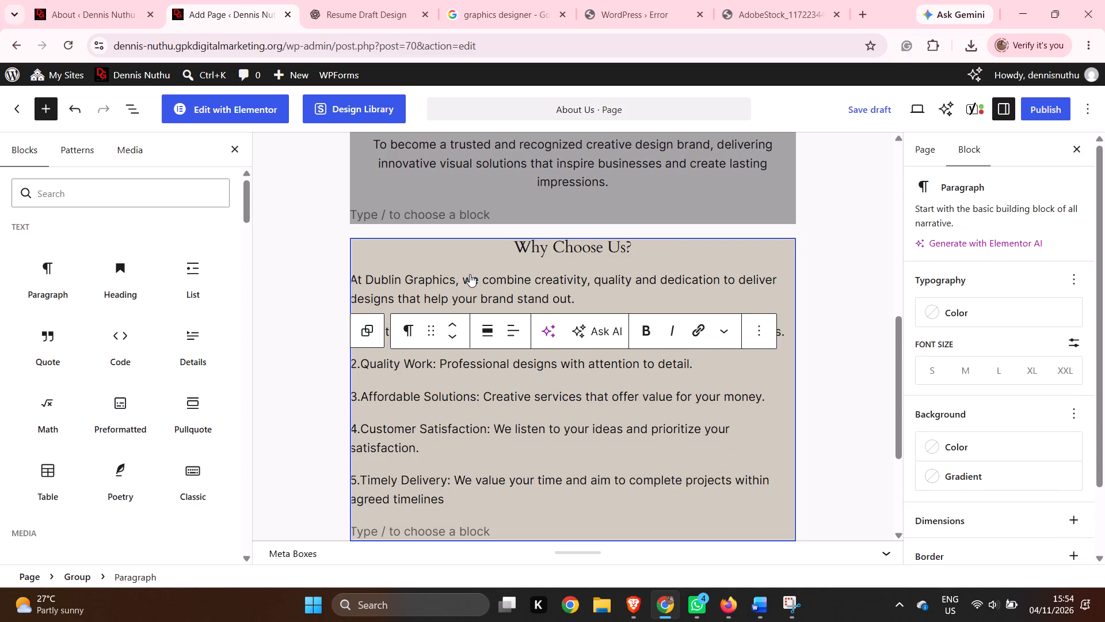
{"action": "left_click_drag", "start_coordinate": [583, 302], "coordinate": [378, 276]}
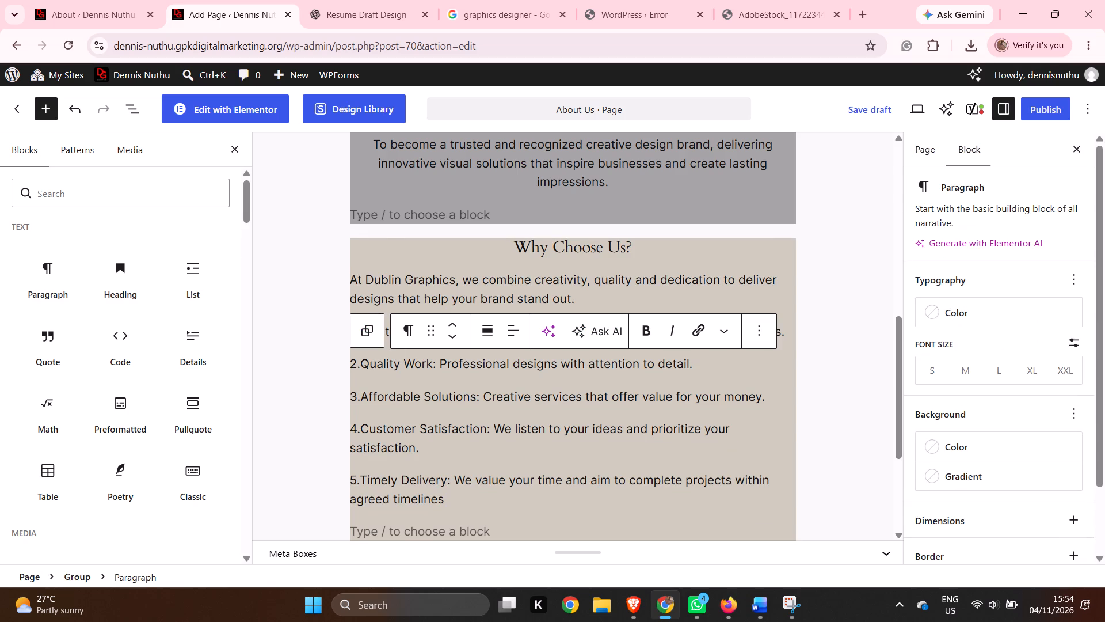
{"action": "left_click", "coordinate": [609, 308]}
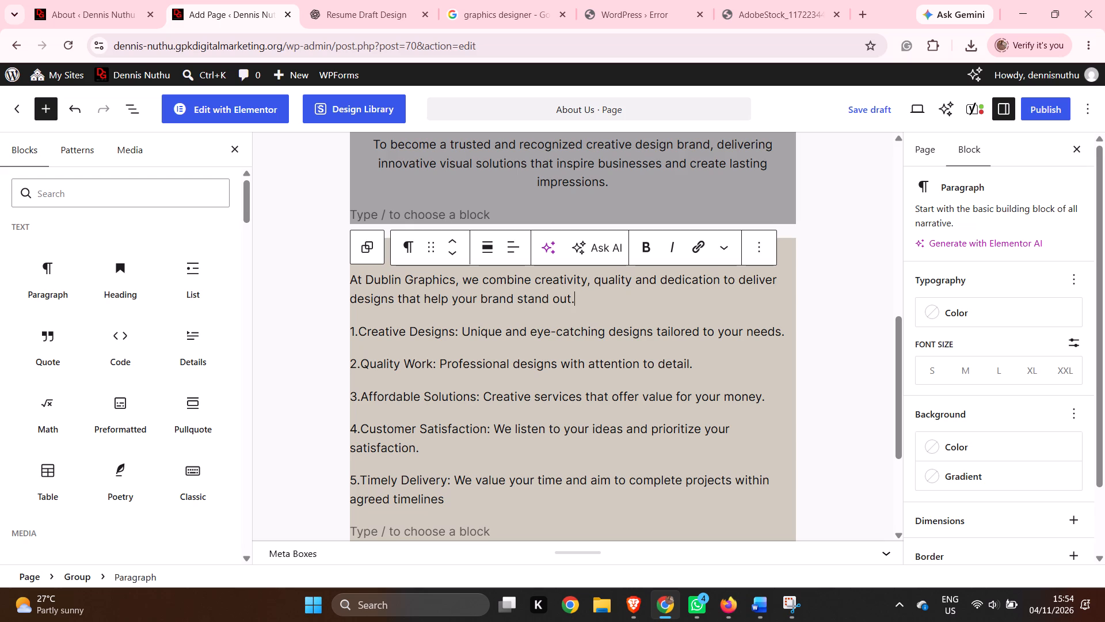
{"action": "left_click_drag", "start_coordinate": [349, 278], "coordinate": [581, 302]}
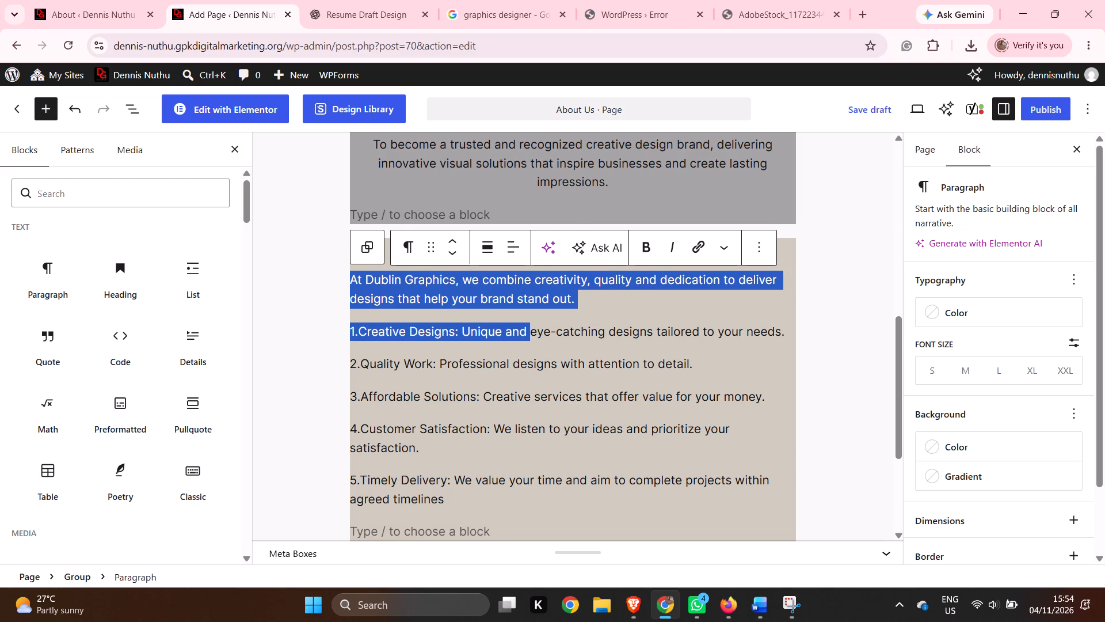
{"action": "left_click_drag", "start_coordinate": [581, 302], "coordinate": [582, 297]}
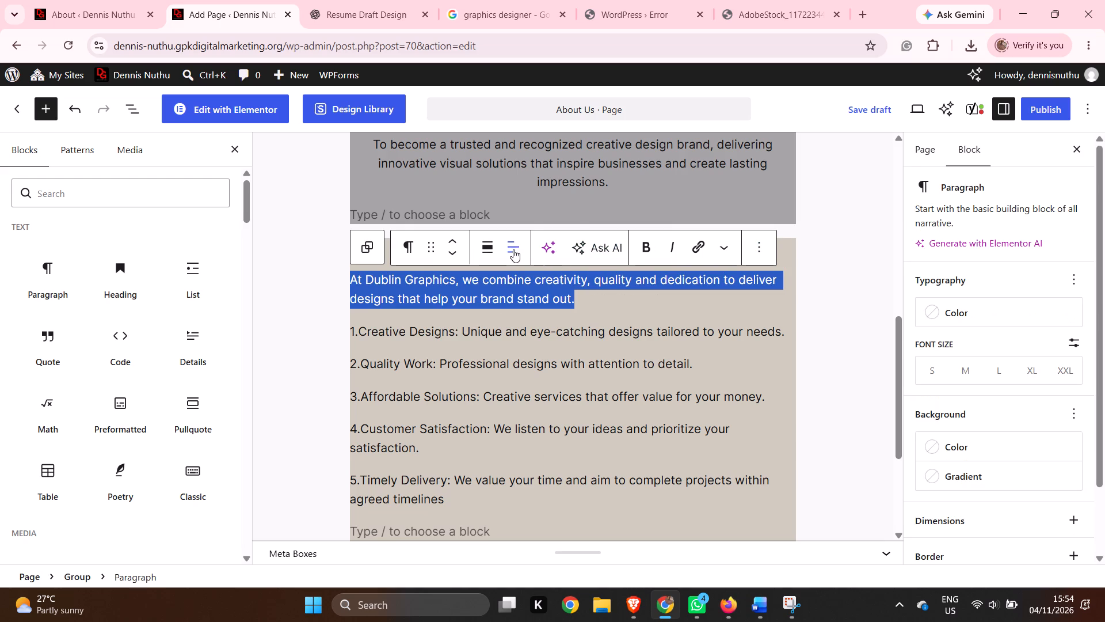
{"action": "left_click", "coordinate": [513, 249]}
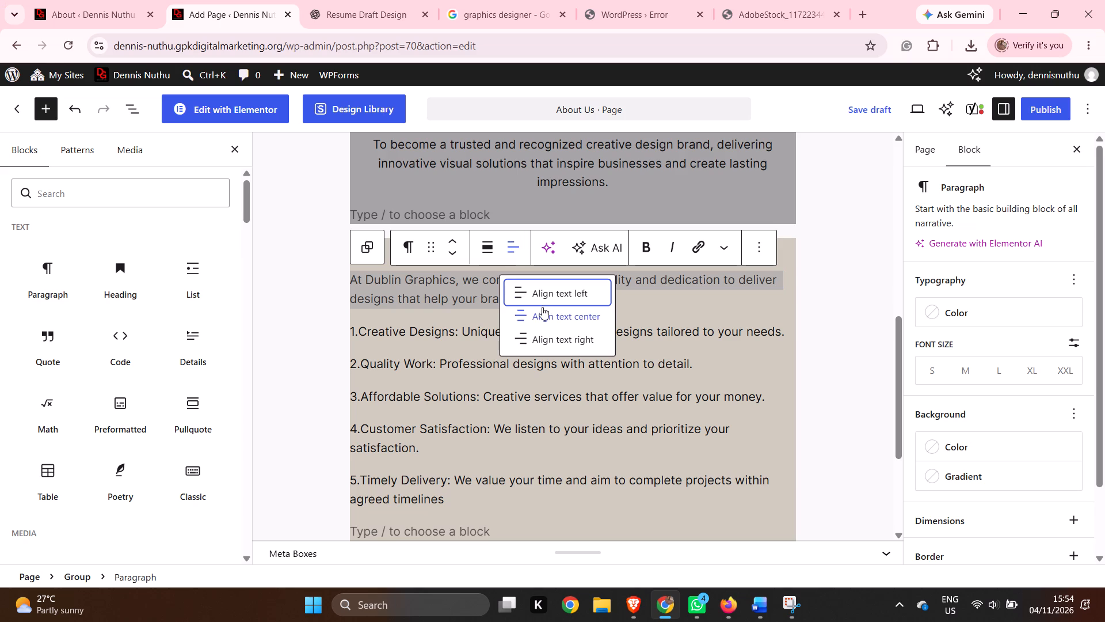
{"action": "left_click", "coordinate": [542, 311]}
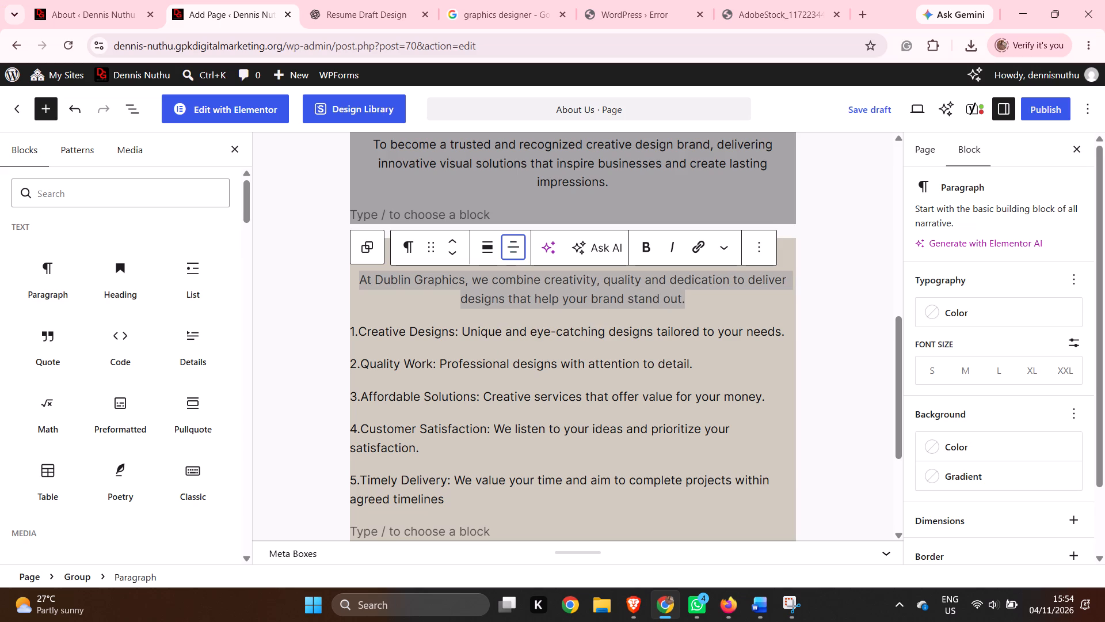
Centre-align the five numbered benefit paragraphs, Creative Designs to Timely Delivery, together with the empty paragraph below them.
{"action": "left_click_drag", "start_coordinate": [350, 326], "coordinate": [423, 441]}
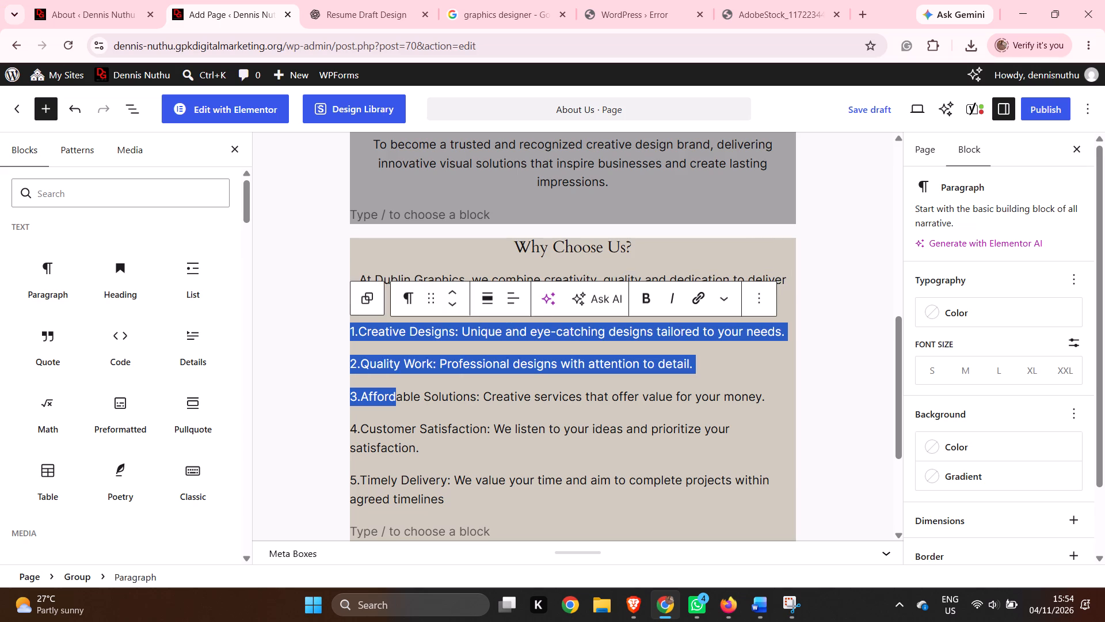
{"action": "left_click_drag", "start_coordinate": [423, 441], "coordinate": [483, 513]}
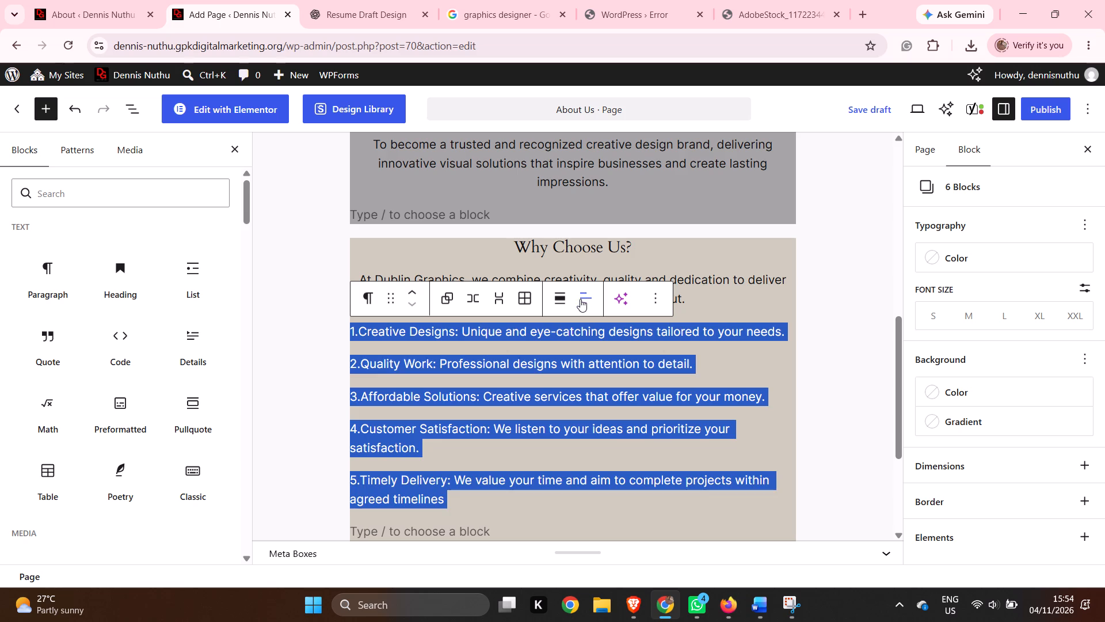
{"action": "left_click", "coordinate": [580, 299]}
{"action": "left_click", "coordinate": [627, 369]}
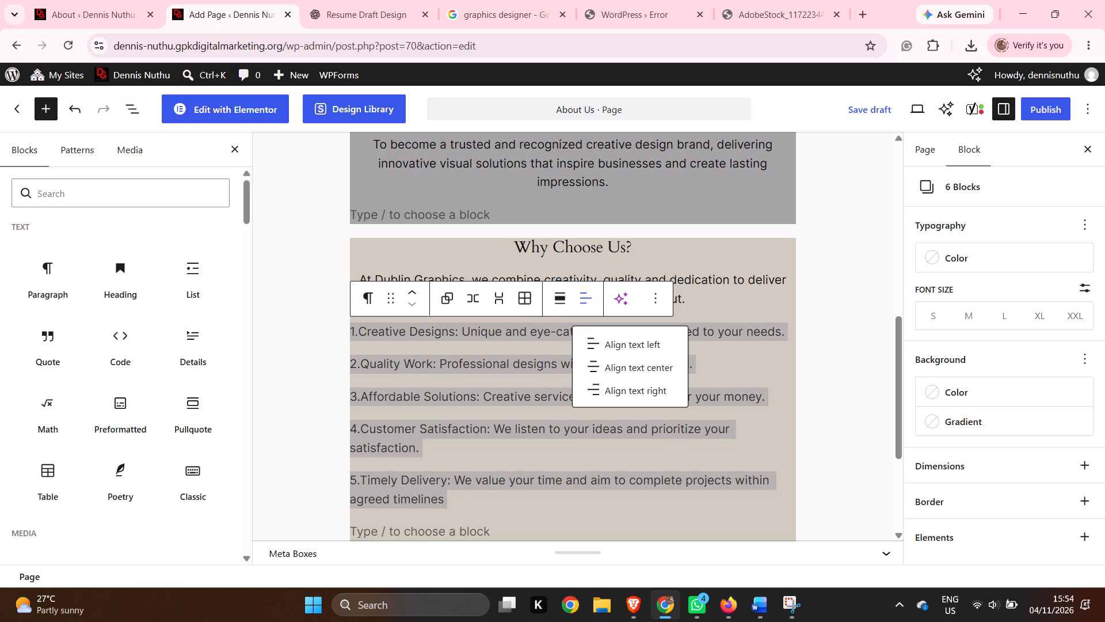
{"action": "left_click", "coordinate": [824, 260]}
Set the text colour of the Why Choose Us? heading to the theme colour Accent / Three, #D8613C.
{"action": "left_click_drag", "start_coordinate": [661, 247], "coordinate": [561, 249]}
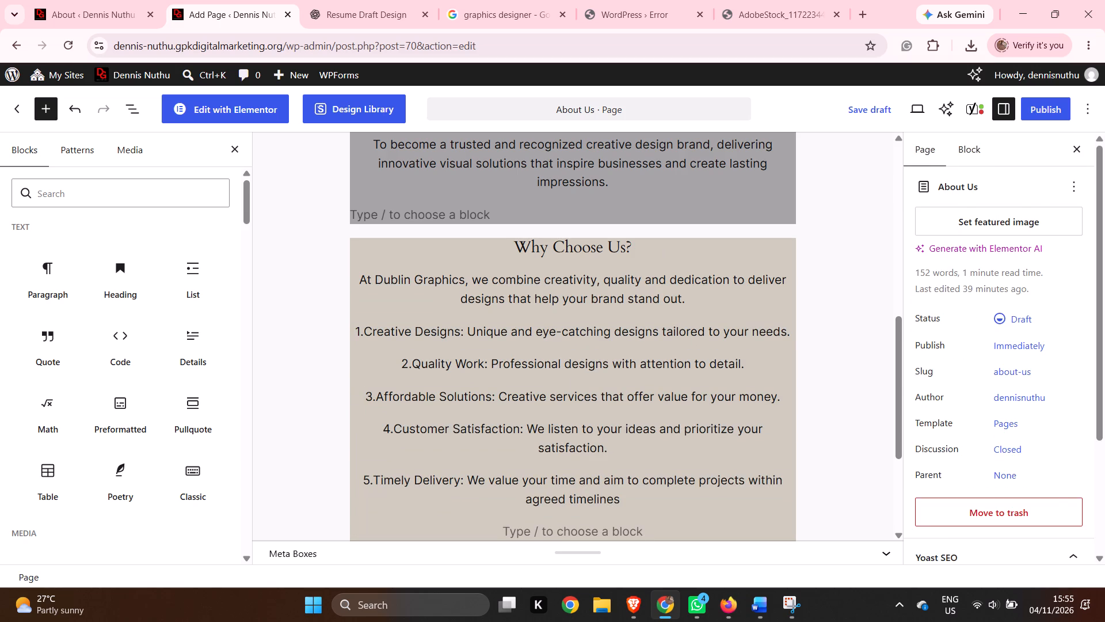
{"action": "left_click_drag", "start_coordinate": [561, 249], "coordinate": [558, 248]}
{"action": "left_click", "coordinate": [511, 254]}
{"action": "left_click_drag", "start_coordinate": [510, 245], "coordinate": [538, 244]}
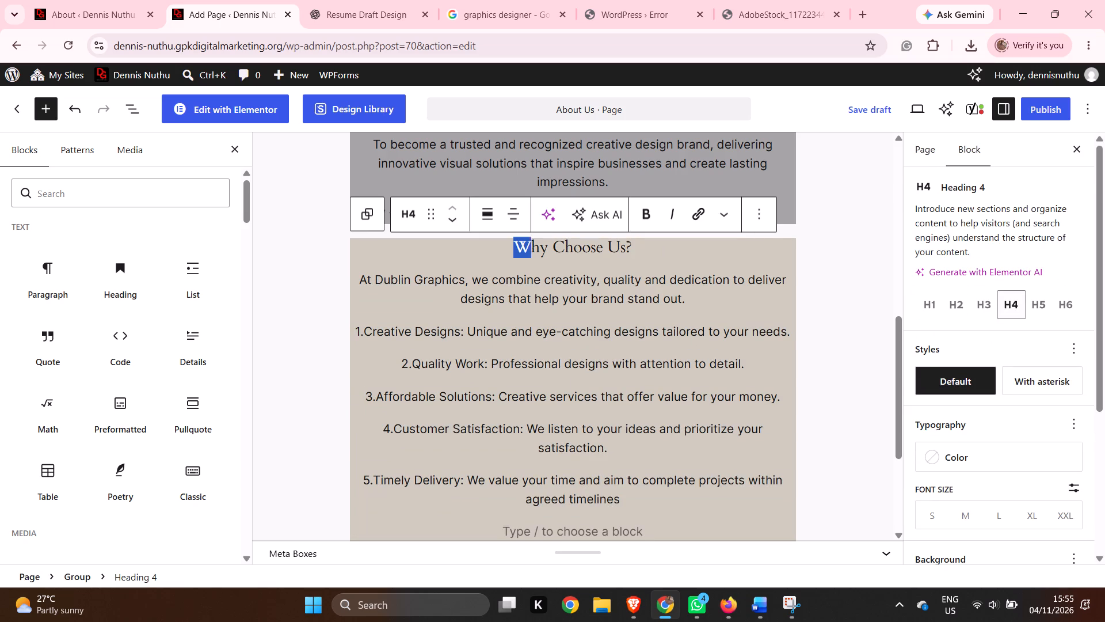
{"action": "left_click_drag", "start_coordinate": [538, 244], "coordinate": [641, 252]}
{"action": "left_click", "coordinate": [943, 452]}
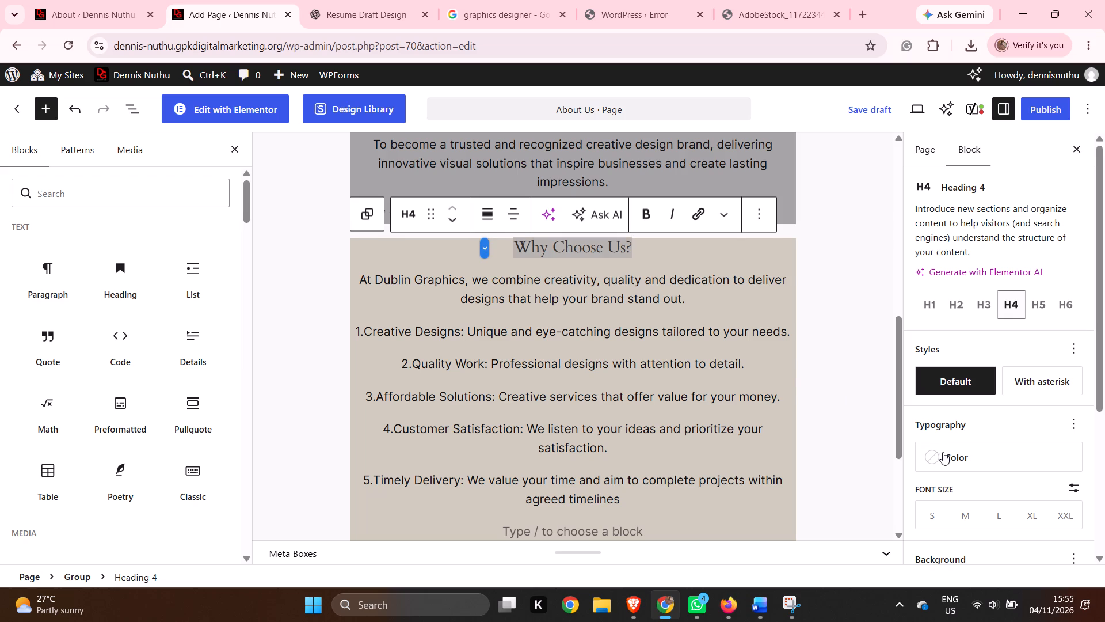
{"action": "left_click", "coordinate": [751, 454]}
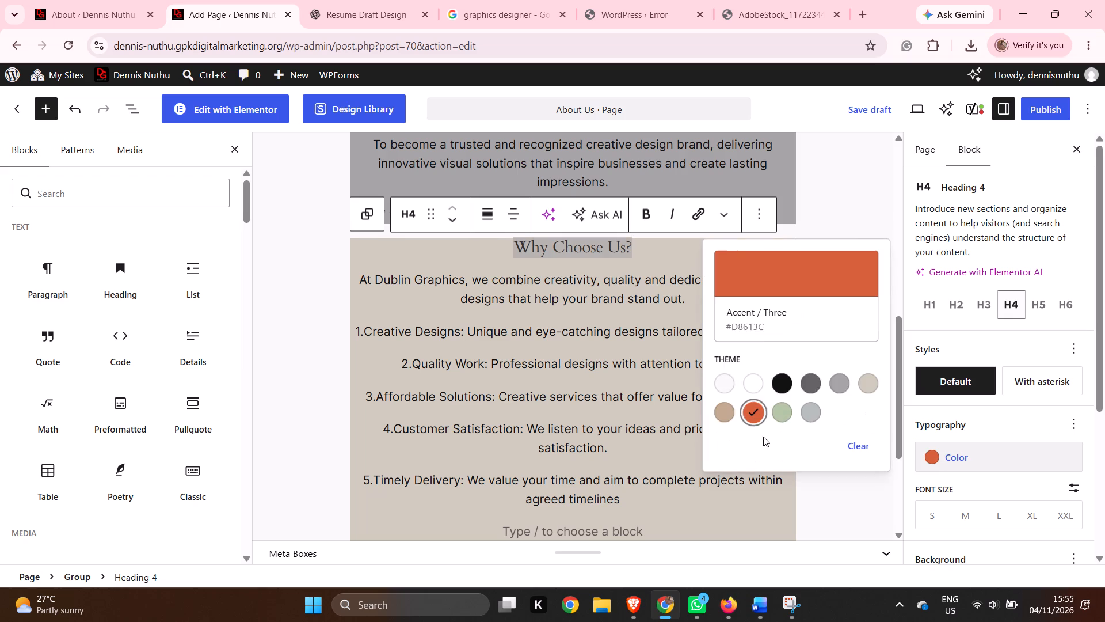
{"action": "left_click", "coordinate": [837, 188]}
{"action": "left_click", "coordinate": [832, 515]}
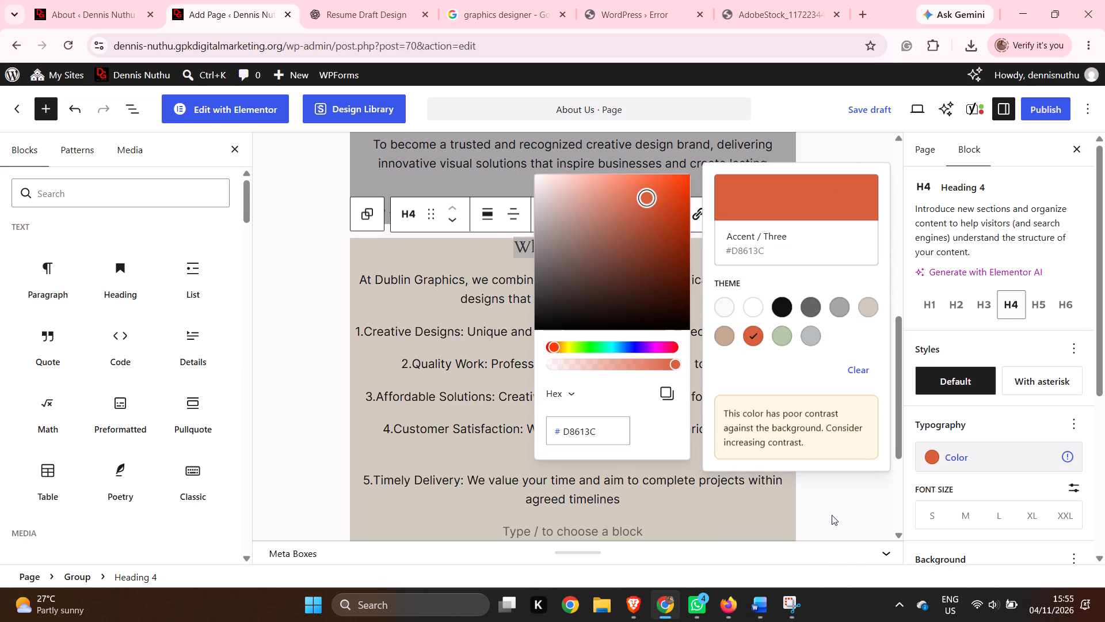
{"action": "scroll", "coordinate": [828, 363], "scroll_direction": "up", "scroll_amount": 3}
{"action": "scroll", "coordinate": [828, 363], "scroll_direction": "down", "scroll_amount": 1}
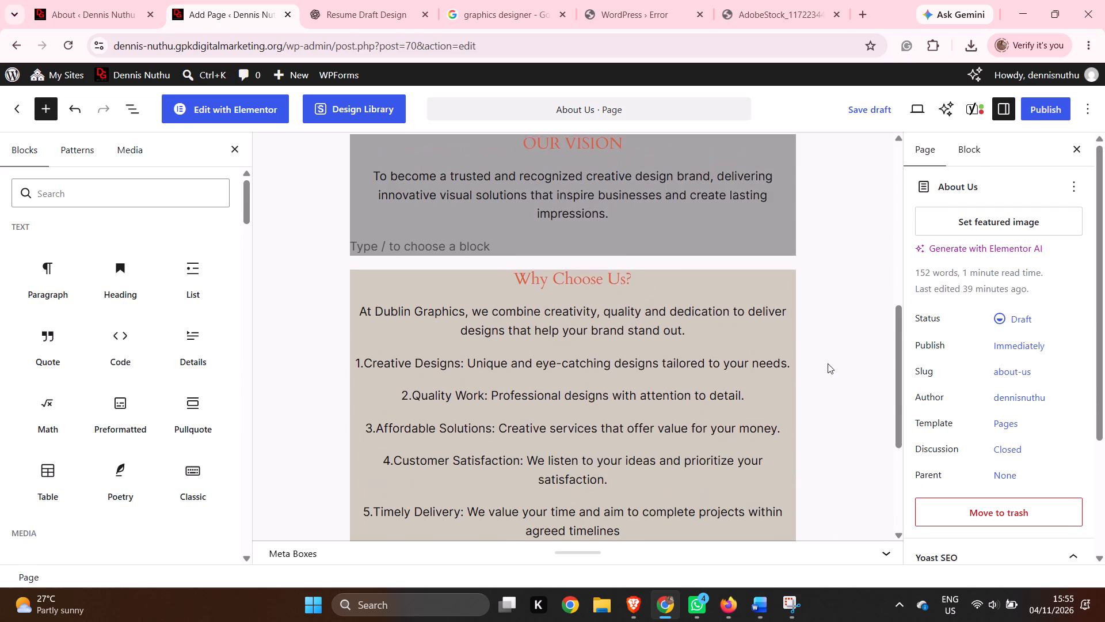
{"action": "scroll", "coordinate": [828, 363], "scroll_direction": "up", "scroll_amount": 10}
{"action": "scroll", "coordinate": [828, 363], "scroll_direction": "down", "scroll_amount": 2}
{"action": "scroll", "coordinate": [828, 374], "scroll_direction": "up", "scroll_amount": 1}
{"action": "scroll", "coordinate": [828, 376], "scroll_direction": "down", "scroll_amount": 7}
{"action": "scroll", "coordinate": [828, 377], "scroll_direction": "up", "scroll_amount": 1}
{"action": "scroll", "coordinate": [828, 377], "scroll_direction": "down", "scroll_amount": 2}
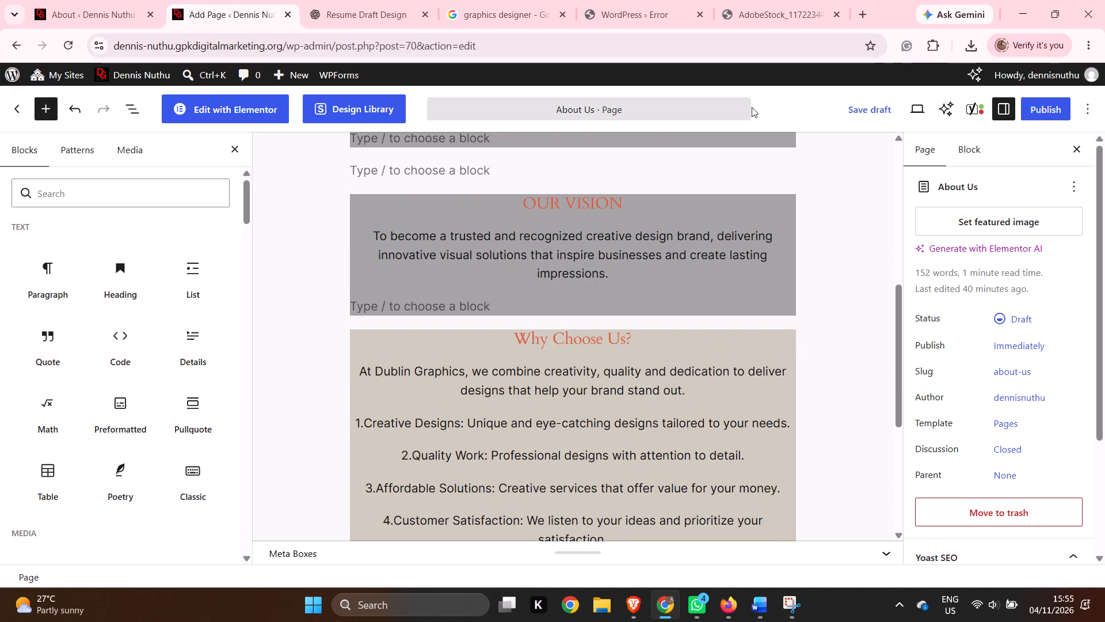
{"action": "left_click", "coordinate": [858, 116]}
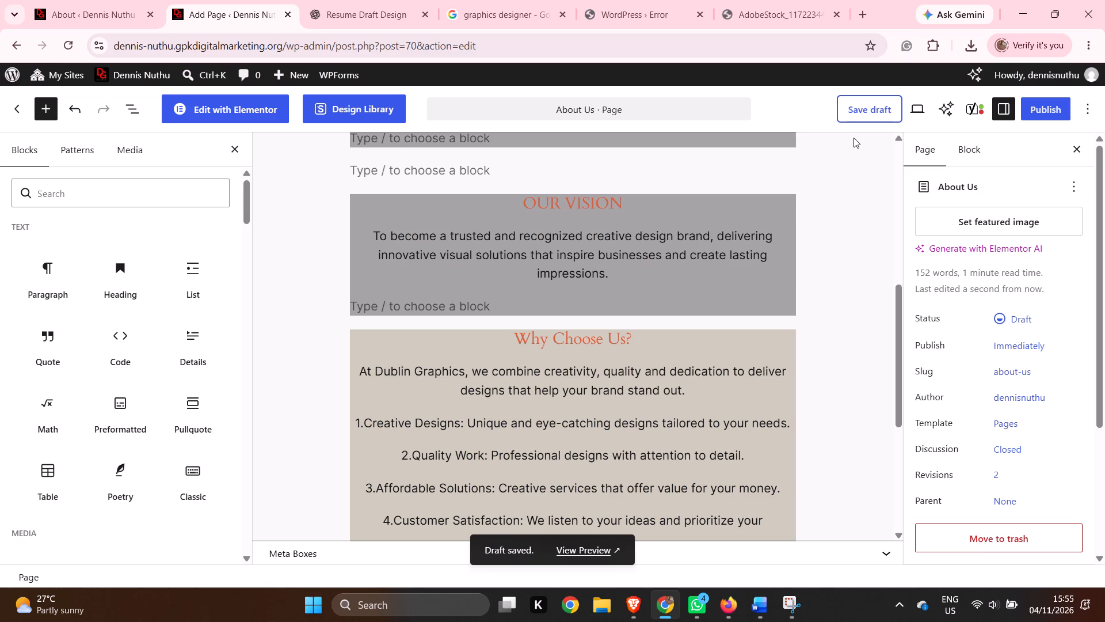
Open the preview of the saved About Us draft and check the Why Choose Us? section.
{"action": "left_click", "coordinate": [573, 553]}
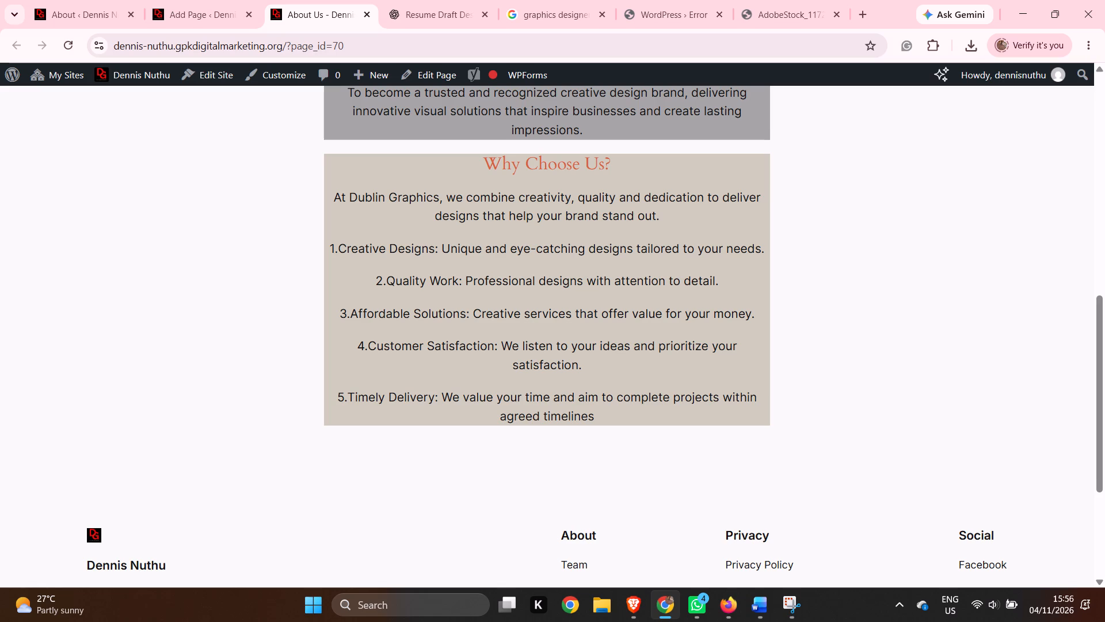
{"action": "scroll", "coordinate": [0, 0], "scroll_direction": "down", "scroll_amount": 1}
{"action": "scroll", "coordinate": [0, 0], "scroll_direction": "up", "scroll_amount": 1}
{"action": "scroll", "coordinate": [0, 0], "scroll_direction": "down", "scroll_amount": 2}
{"action": "right_click", "coordinate": [0, 0]}
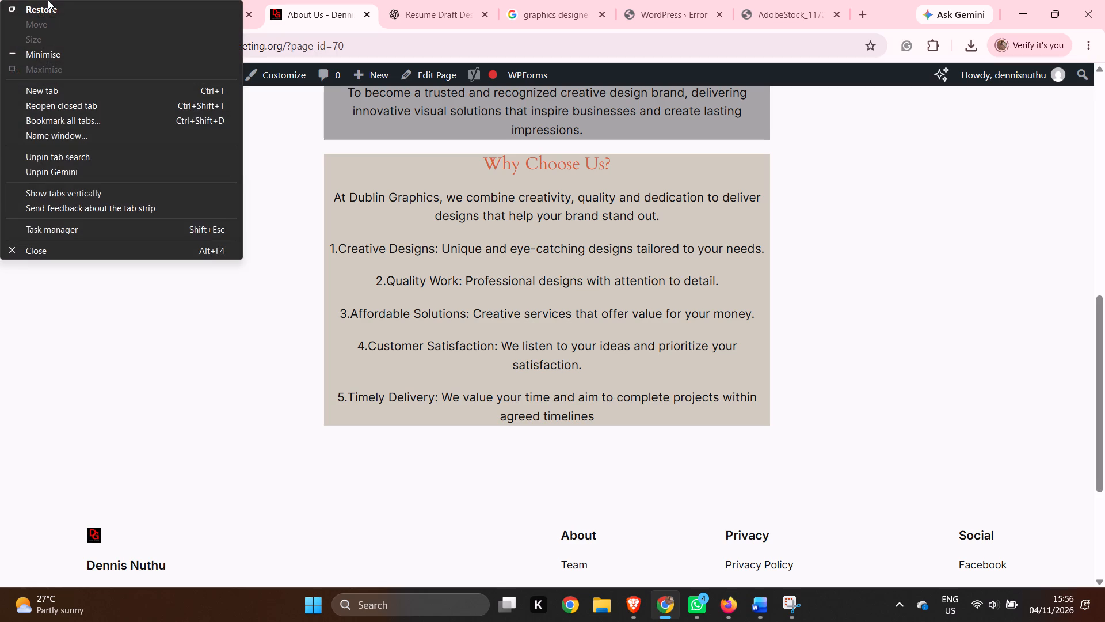
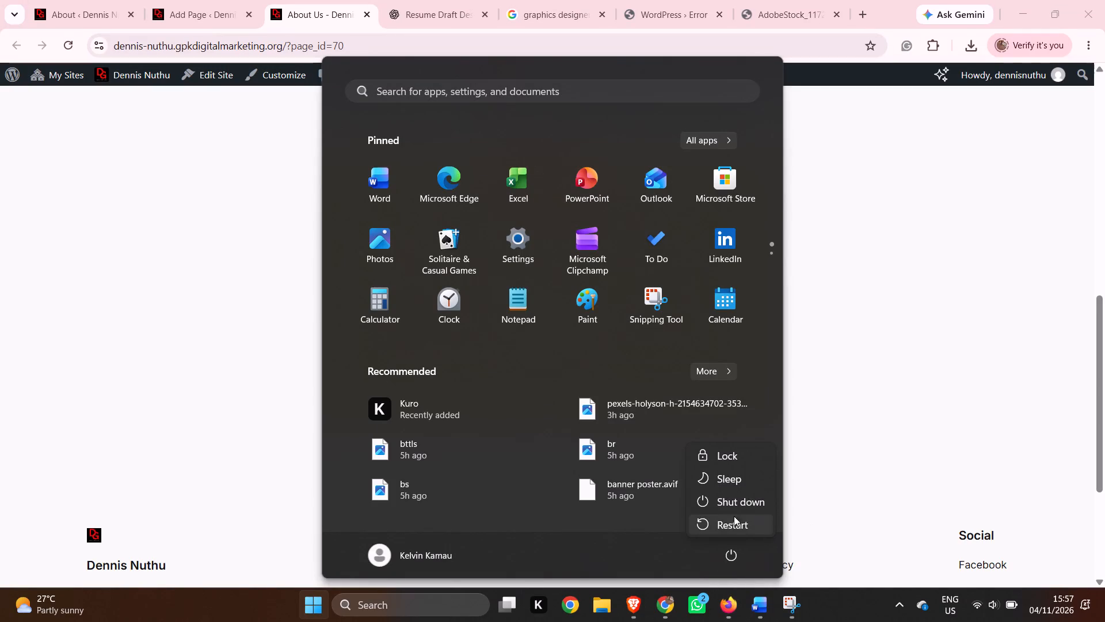
Shut down the computer.
{"action": "left_click", "coordinate": [744, 506]}
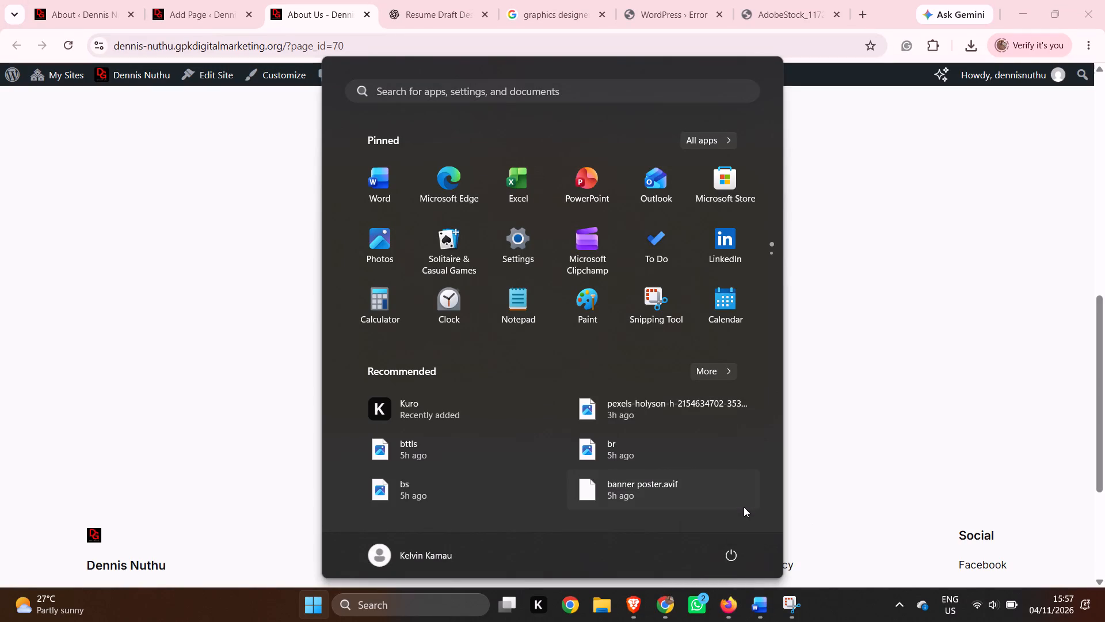